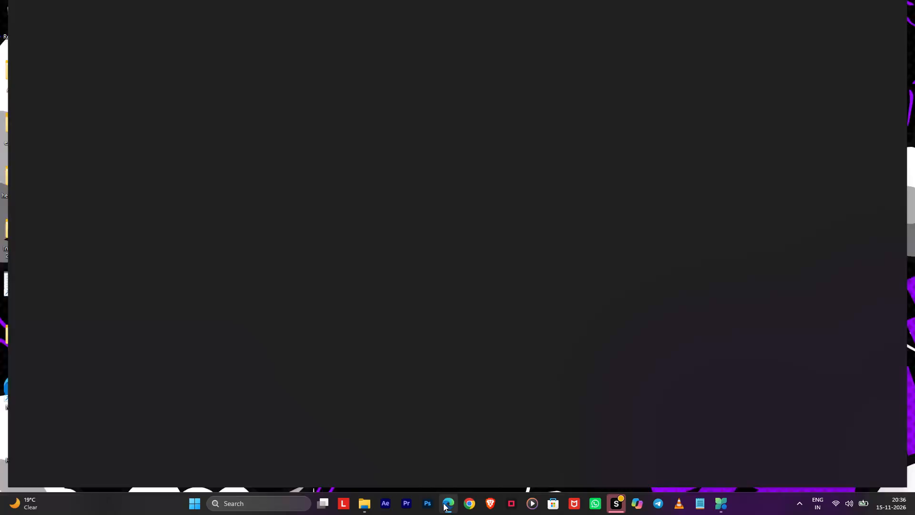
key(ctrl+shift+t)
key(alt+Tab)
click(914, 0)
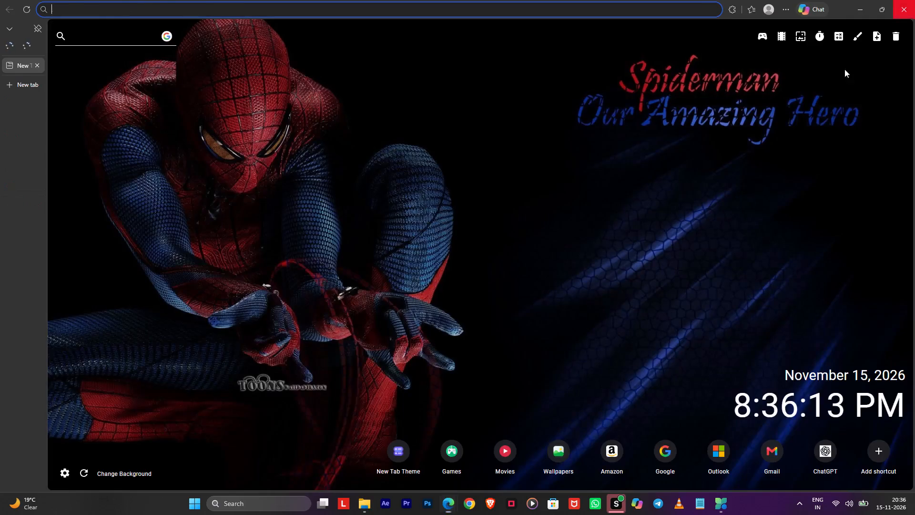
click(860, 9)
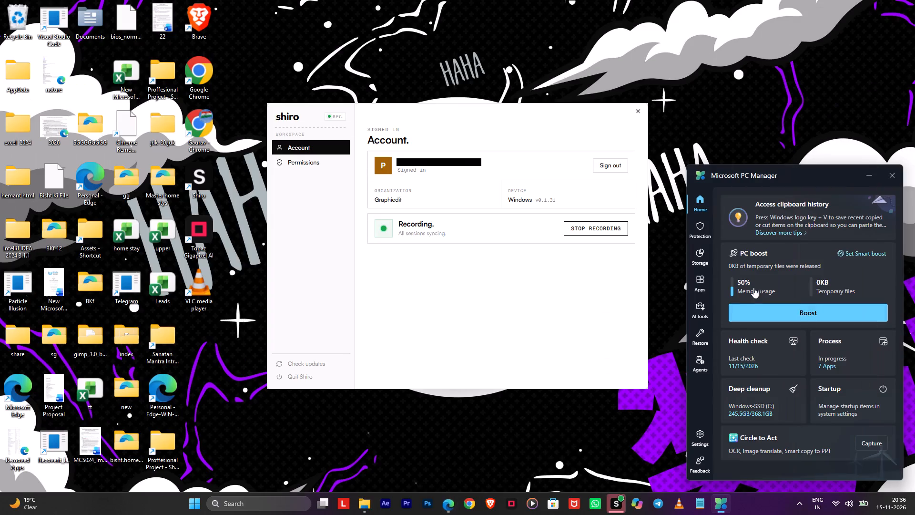
Run a Boost in Microsoft PC Manager to free up system resources.
click(757, 309)
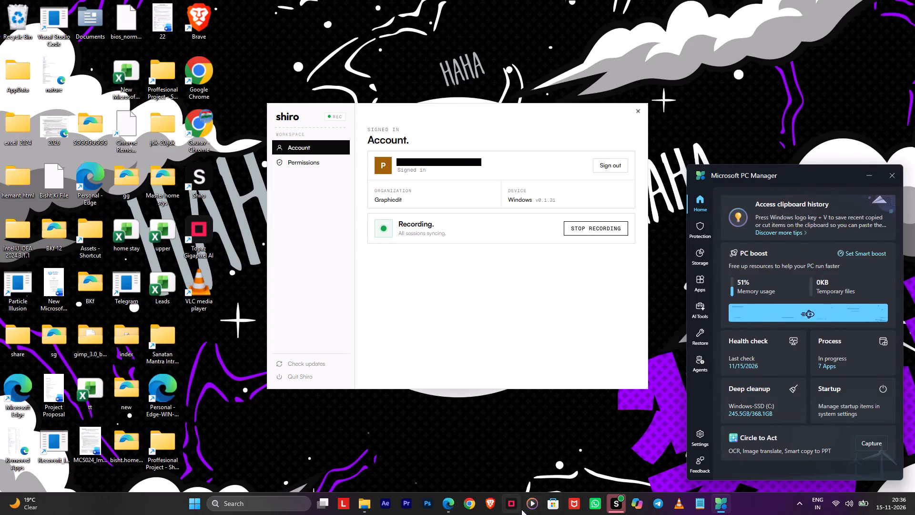
click(524, 508)
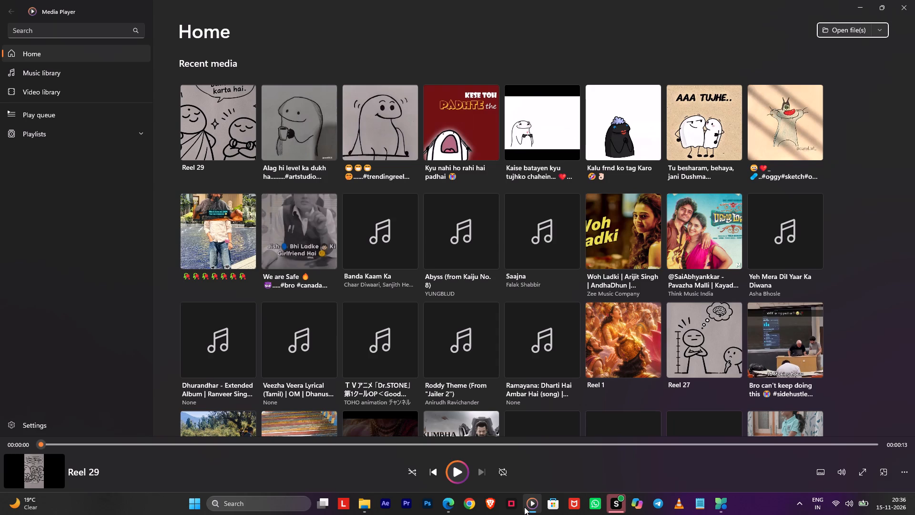
click(40, 64)
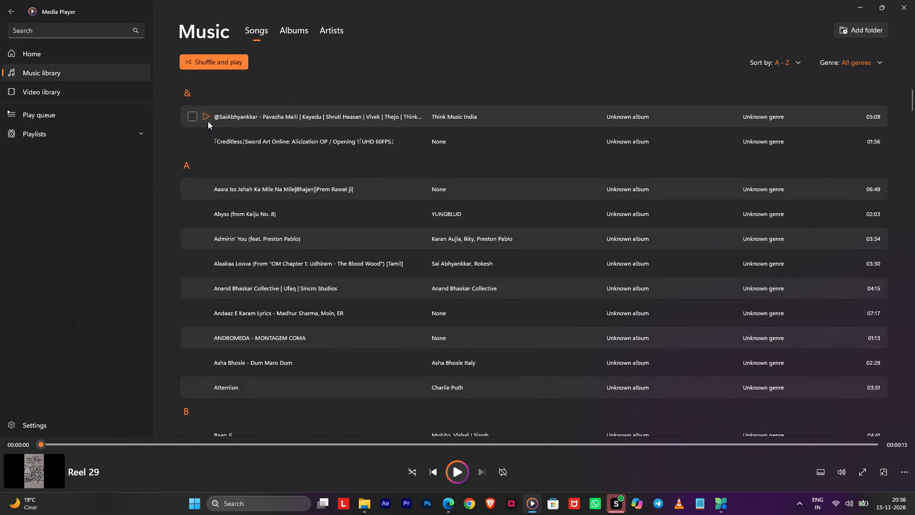
click(208, 121)
click(859, 0)
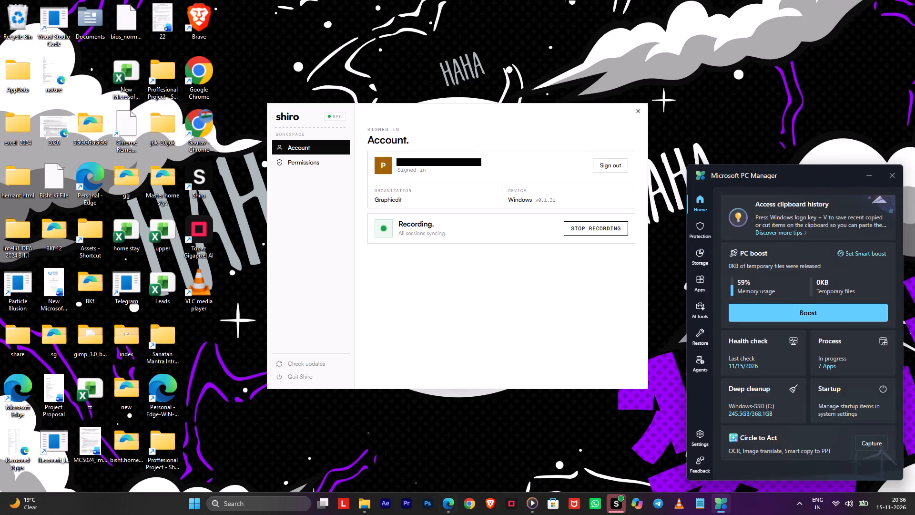
Launch Adobe After Effects.
click(385, 497)
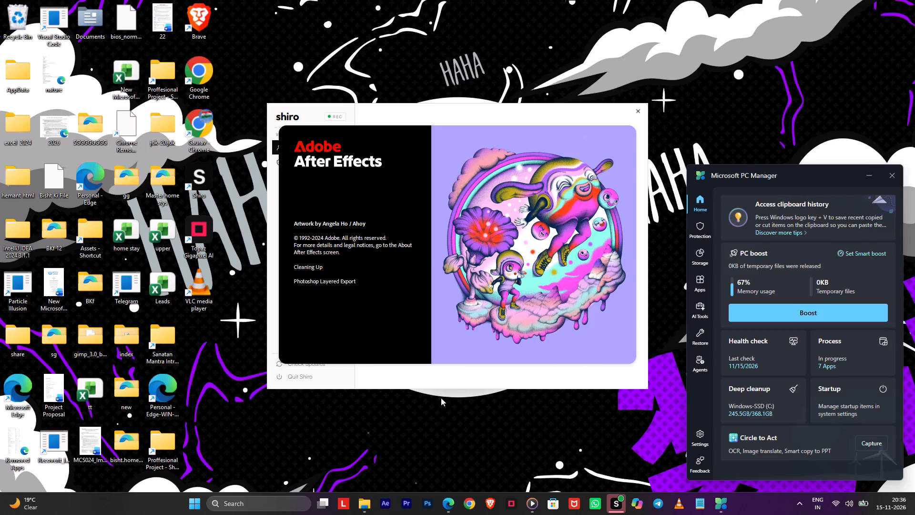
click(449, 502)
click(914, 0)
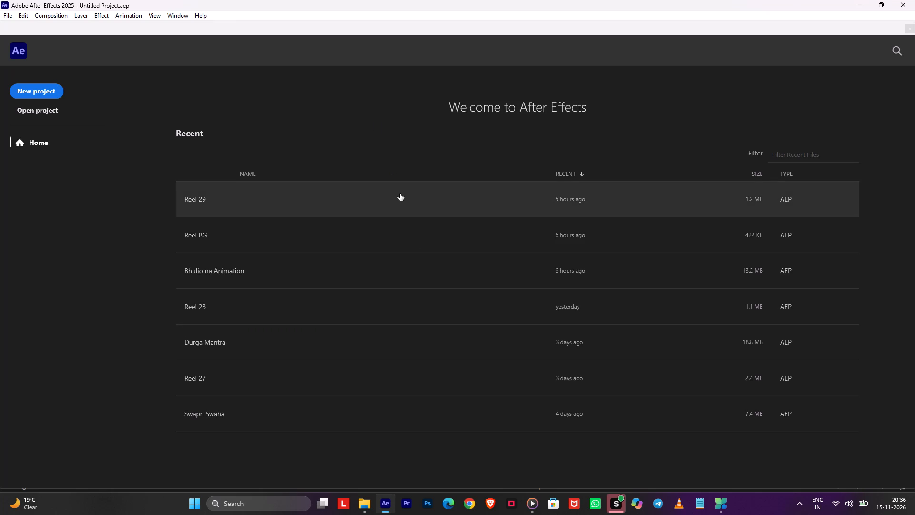
Open the recent project Reel 29 from the After Effects home screen.
click(401, 196)
click(401, 196)
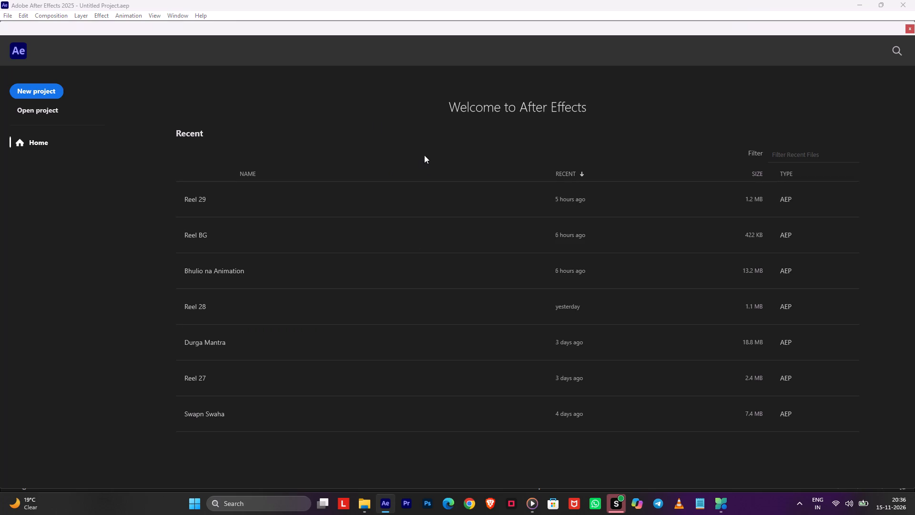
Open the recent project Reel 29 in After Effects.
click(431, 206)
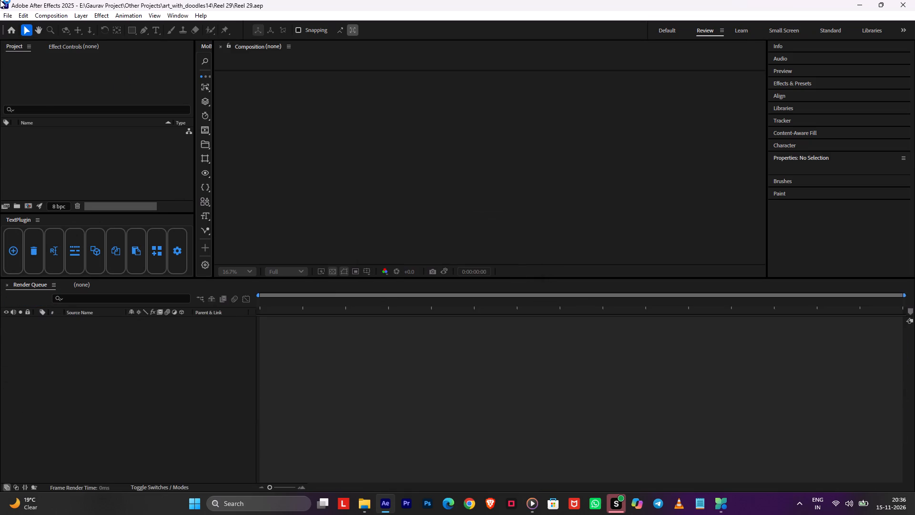
Open the recent project Bhulio na Animation.aep.
click(8, 12)
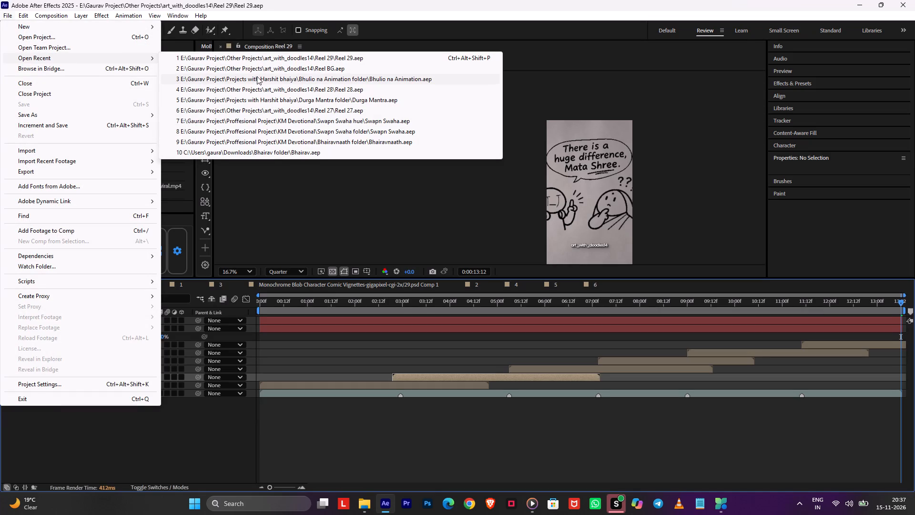
click(257, 76)
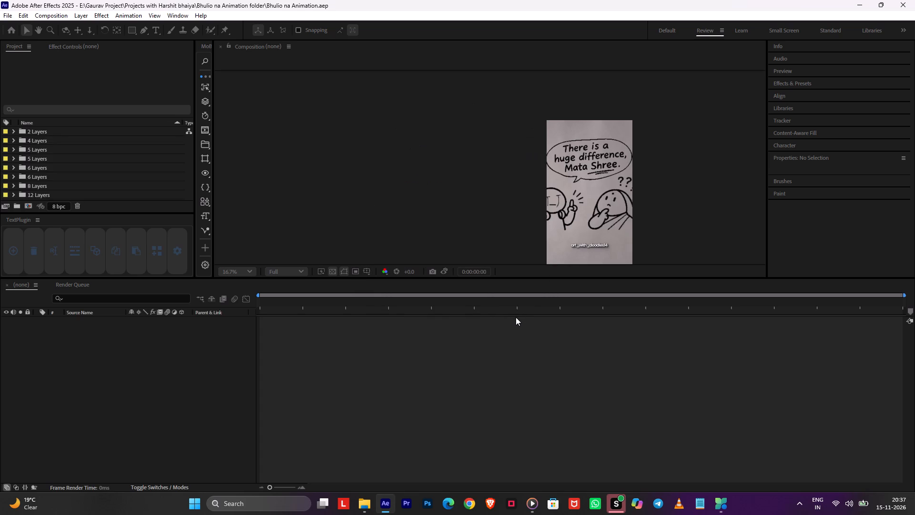
Review the bhuliyo na for vfx timeline, previewing from the first image segment at about 1:01:46.
alt+scroll(622, 346, down, 5)
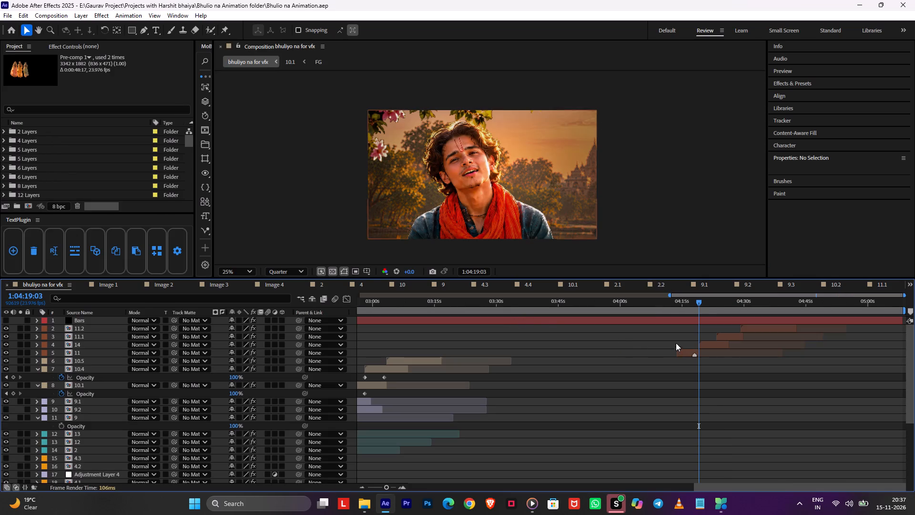
drag(692, 302, 384, 330)
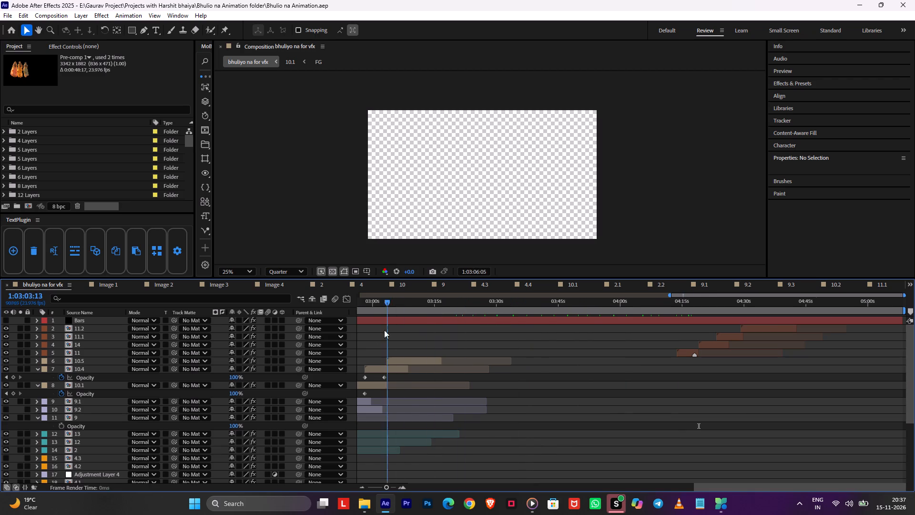
drag(384, 330, 280, 352)
scroll(385, 391, down, 4)
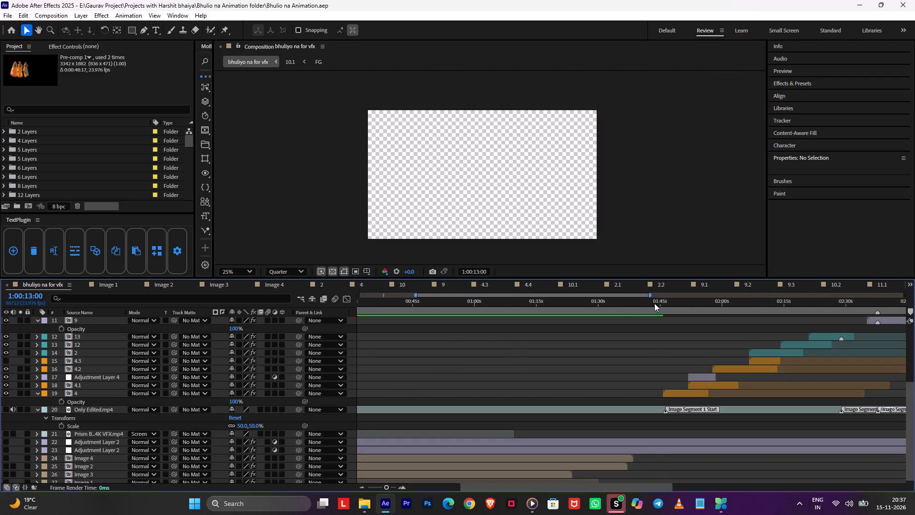
click(654, 304)
key(space)
scroll(669, 348, down, 1)
alt+scroll(669, 350, up, 3)
middle_drag(661, 342, 458, 362)
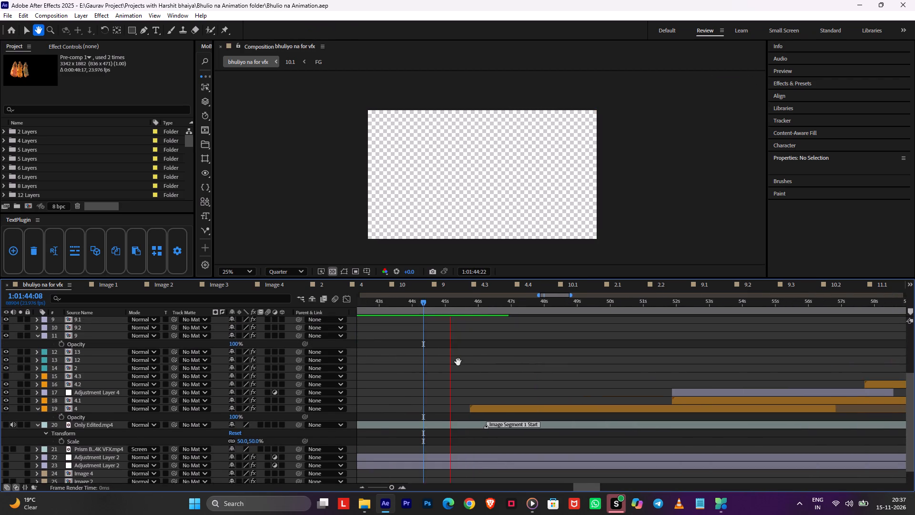
middle_drag(458, 362, 456, 362)
drag(448, 307, 440, 306)
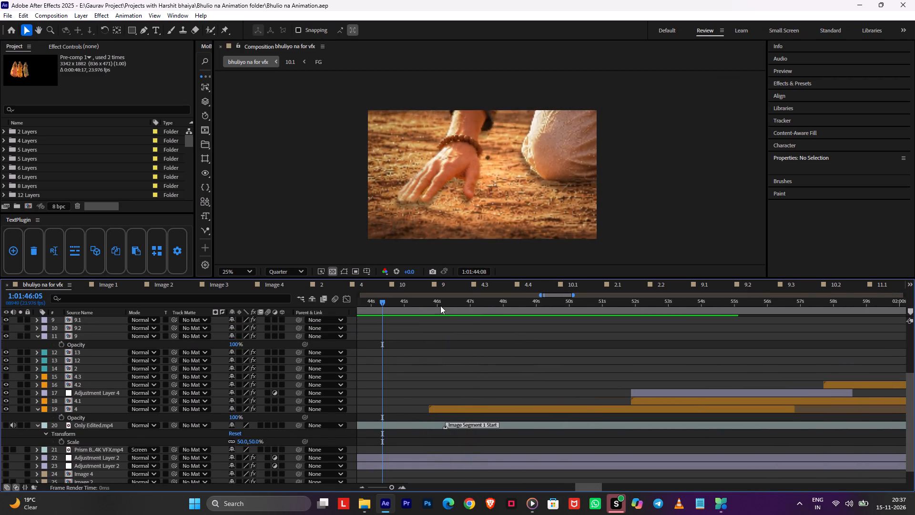
drag(440, 306, 423, 308)
key(space)
scroll(435, 350, up, 5)
key(space)
scroll(434, 350, up, 5)
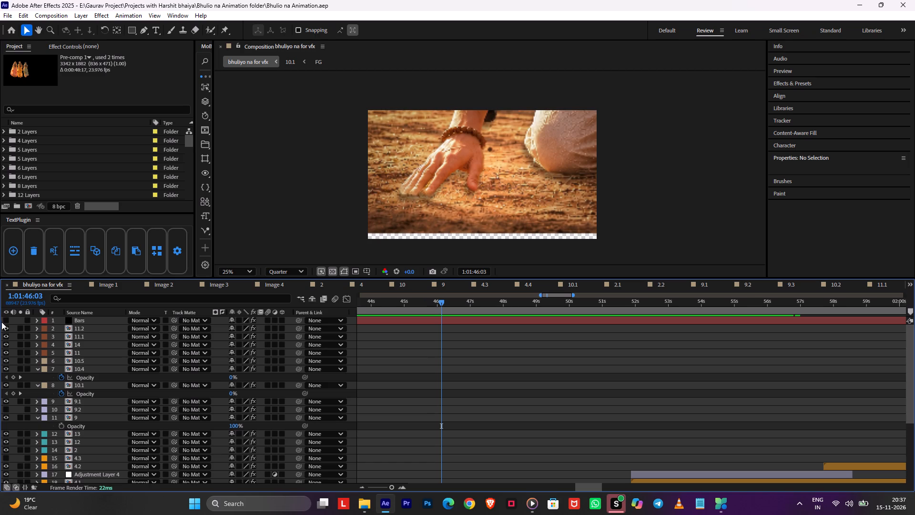
Turn on the visibility of the Bars layer, start a preview and save the project.
click(5, 319)
key(space)
scroll(441, 352, down, 4)
key(ctrl+s)
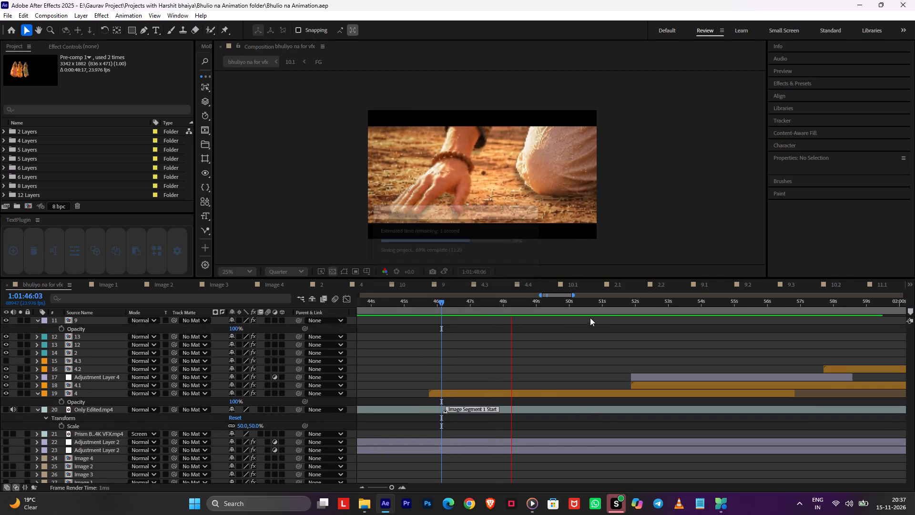
Preview the animated shots from about 1:01:51 to 1:02:11 with the letterbox bars.
ctrl+drag(606, 309, 613, 309)
key(ctrl+space)
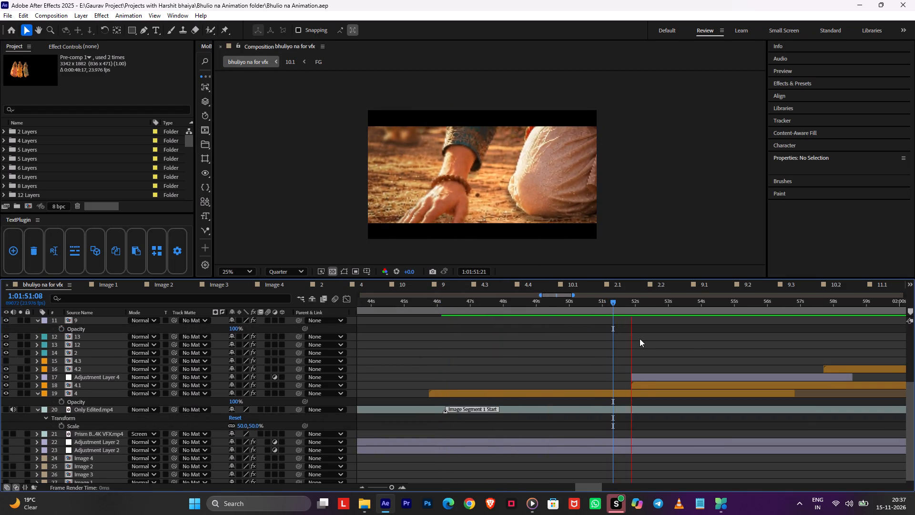
ctrl+middle_drag(690, 336, 464, 352)
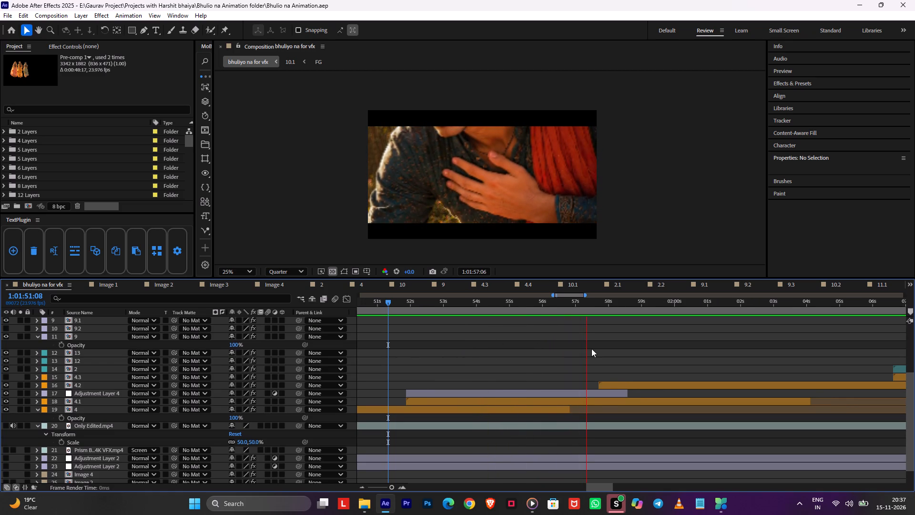
ctrl+middle_drag(673, 344, 439, 361)
ctrl+middle_drag(439, 361, 396, 361)
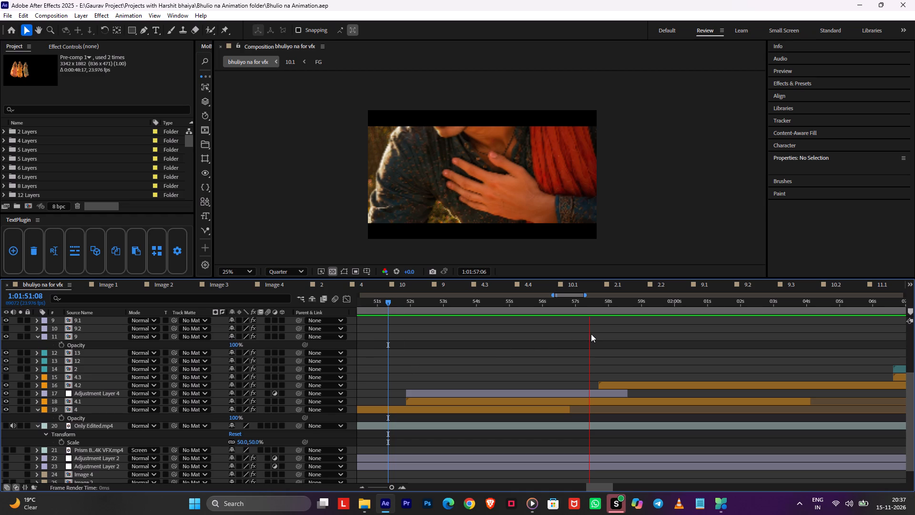
ctrl+middle_drag(591, 334, 521, 334)
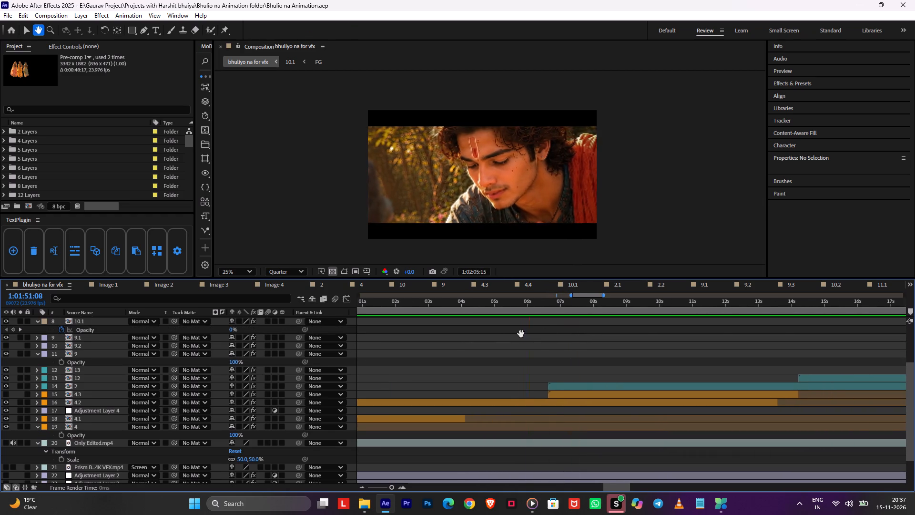
ctrl+middle_drag(521, 334, 519, 334)
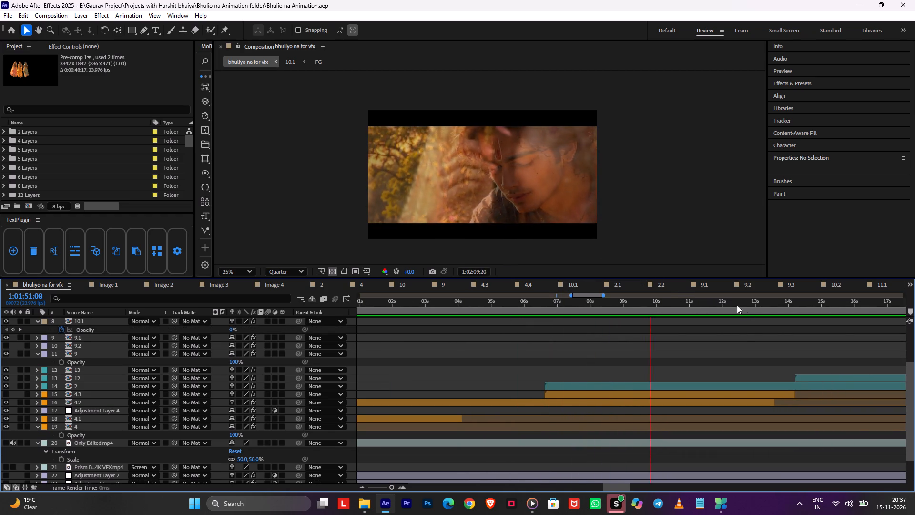
ctrl+middle_drag(730, 333, 554, 340)
key(ctrl+space)
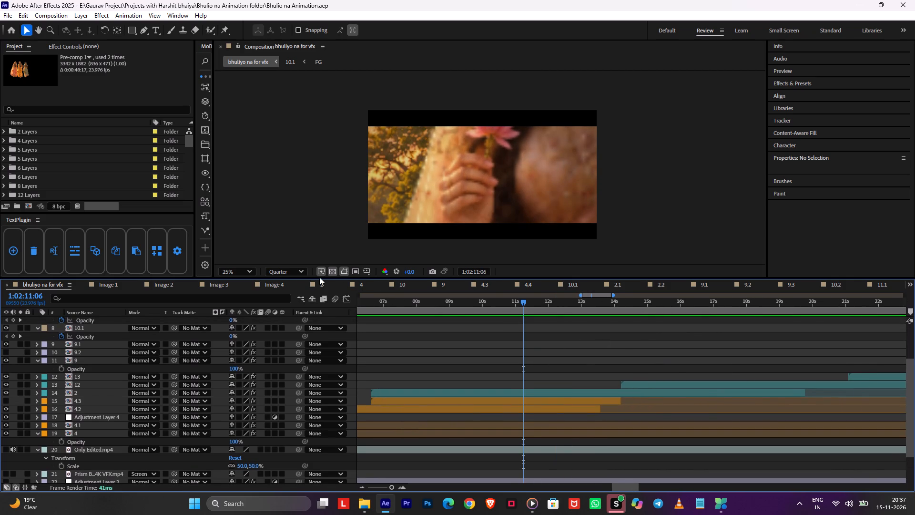
Set the composition preview resolution to Full and inspect the lotus shot's detail up close.
ctrl+click(300, 273)
ctrl+click(285, 305)
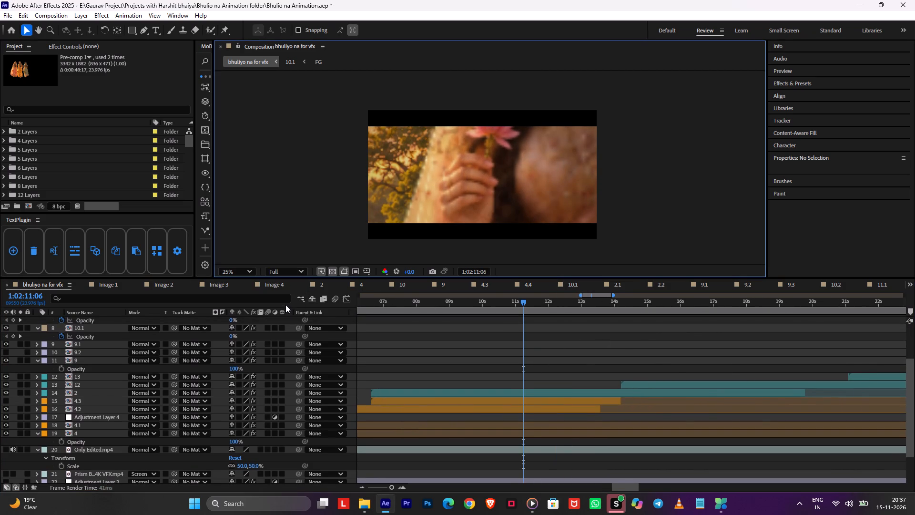
ctrl+scroll(550, 190, up, 1)
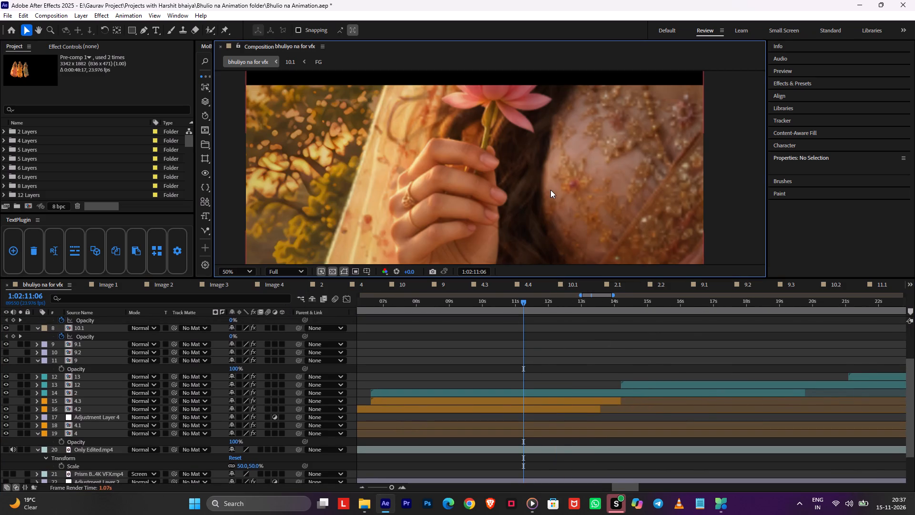
ctrl+scroll(550, 190, down, 1)
Review the remaining shots along the timeline and preview the start of the layer 11 shot at about 1:04:13.
ctrl+drag(600, 309, 615, 309)
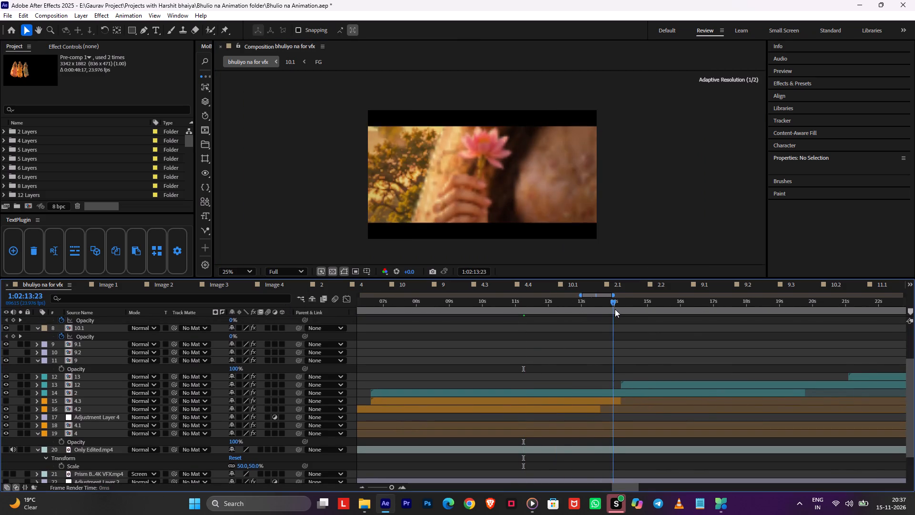
ctrl+drag(615, 309, 733, 330)
ctrl+alt+scroll(733, 330, down, 2)
ctrl+drag(743, 304, 800, 319)
ctrl+alt+scroll(816, 338, down, 4)
ctrl+click(829, 306)
ctrl+scroll(836, 338, up, 3)
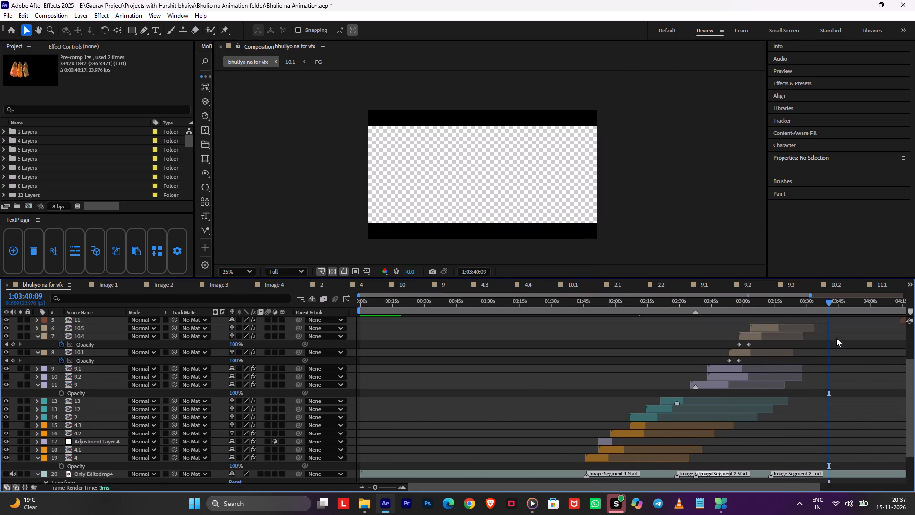
ctrl+scroll(836, 338, up, 2)
ctrl+drag(875, 305, 786, 324)
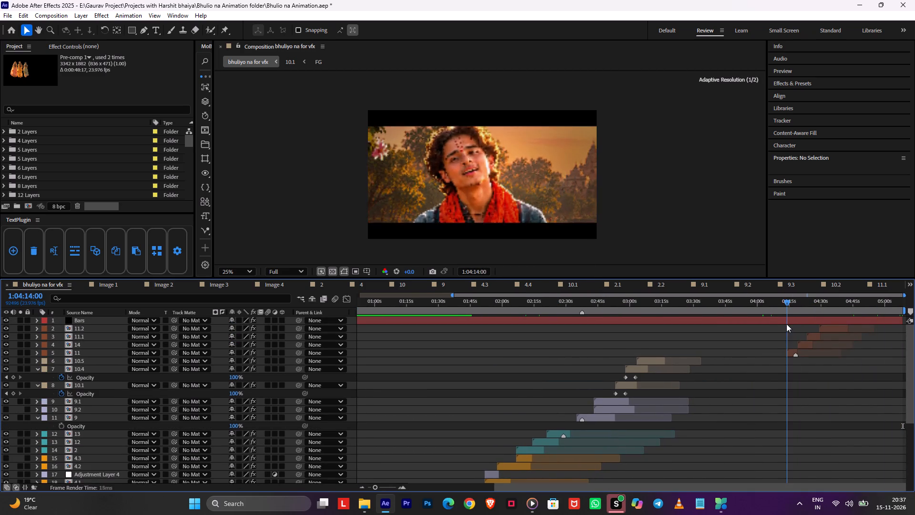
ctrl+drag(786, 324, 784, 324)
key(ctrl+space)
ctrl+alt+scroll(793, 343, up, 3)
ctrl+middle_drag(791, 340, 783, 340)
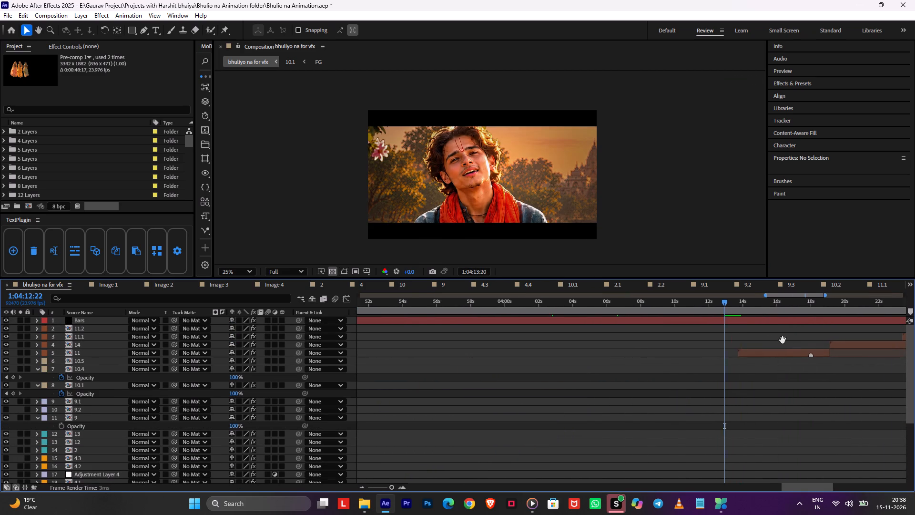
ctrl+middle_drag(783, 340, 571, 361)
ctrl+drag(518, 305, 513, 305)
key(ctrl+space)
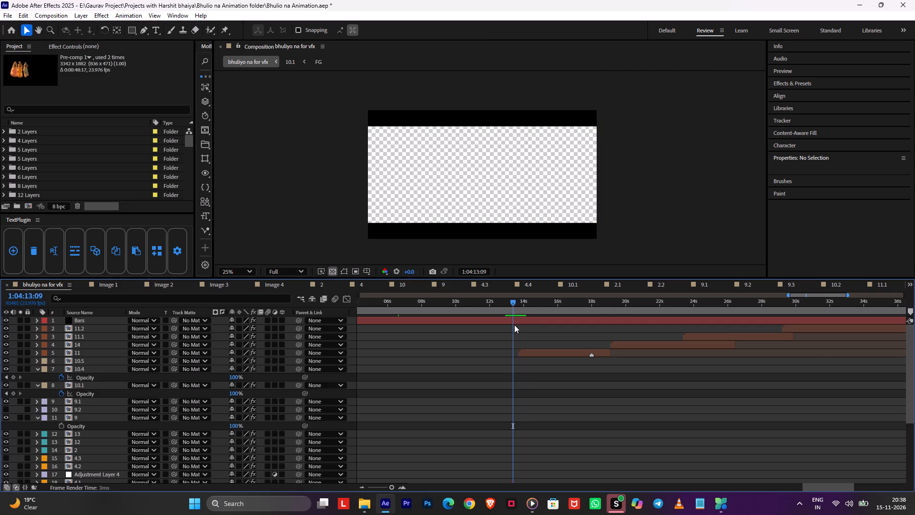
ctrl+alt+scroll(515, 327, up, 2)
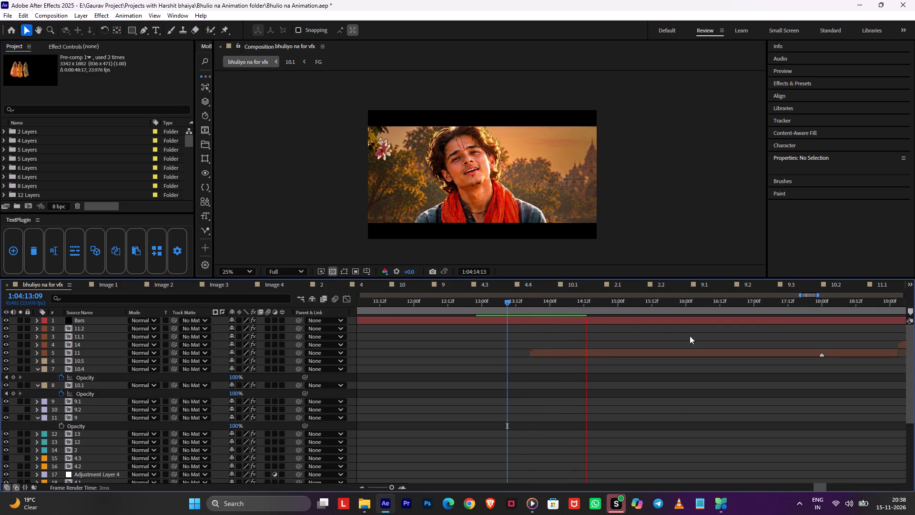
ctrl+drag(597, 307, 523, 318)
In composition 11, slide the Null 15 layer earlier so it ends at about 6 s, and trim its start at 0:00:00.
ctrl+double_click(532, 353)
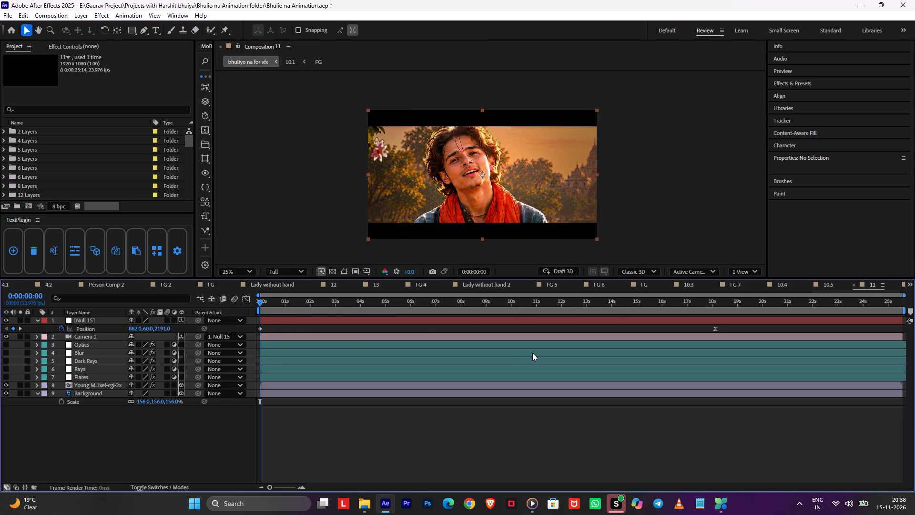
ctrl+drag(290, 322, 0, 350)
ctrl+drag(325, 322, 212, 327)
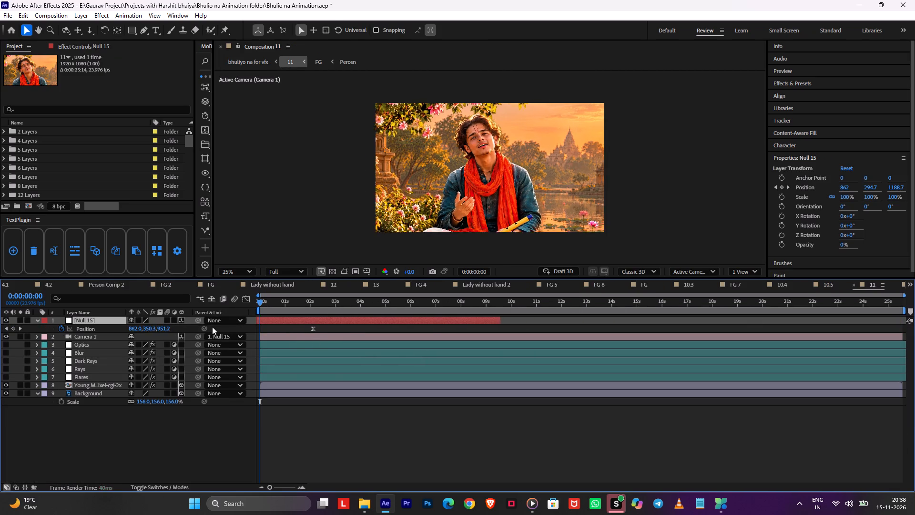
ctrl+drag(212, 327, 121, 327)
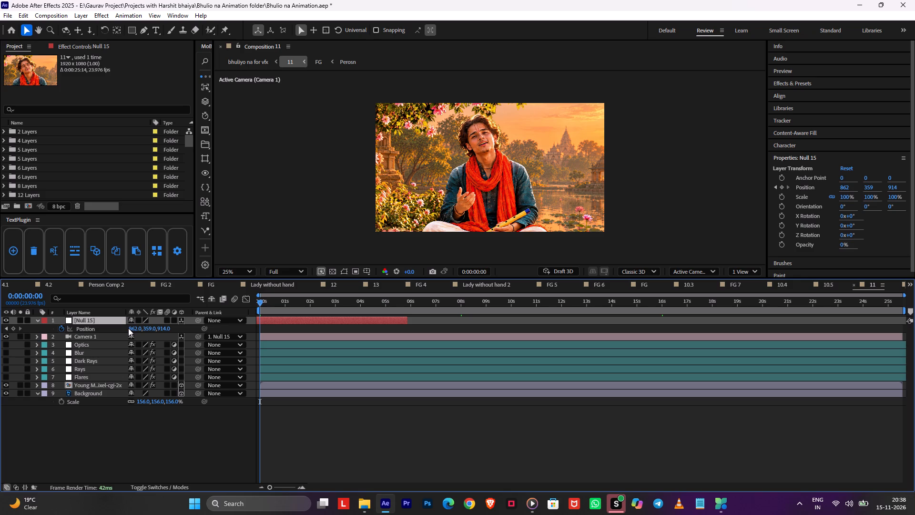
key(ctrl+alt+bracketleft)
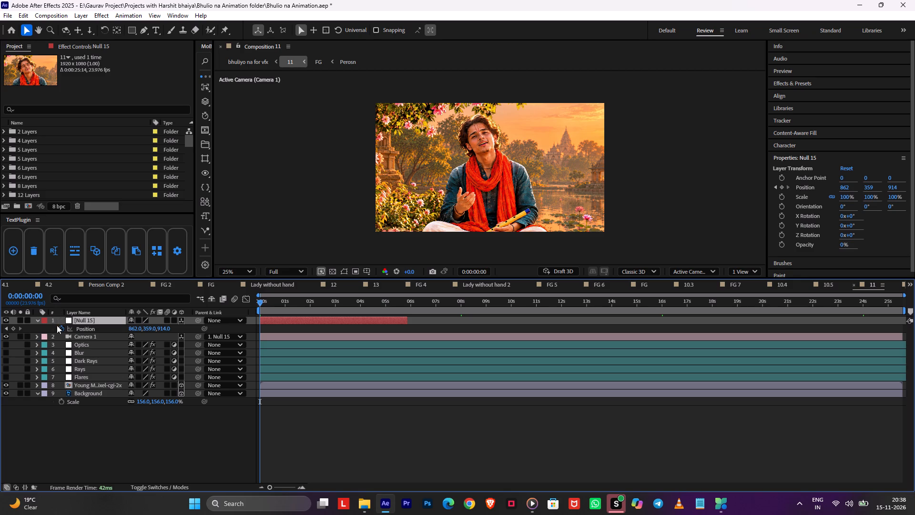
Clear Null 15's existing Position keyframes and set a single new Position keyframe at 0:00:00.
ctrl+double_click(59, 330)
Set the preview resolution of composition 11 to Quarter.
ctrl+click(292, 275)
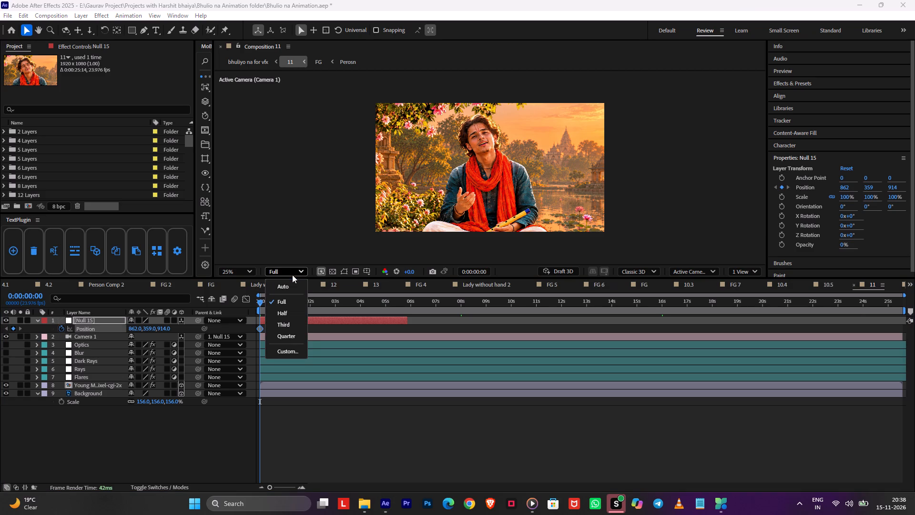
ctrl+click(284, 335)
Extend the end of the Null 15 layer to the end of composition 11 and save the project.
ctrl+drag(408, 322, 909, 336)
ctrl+click(655, 420)
key(ctrl+s)
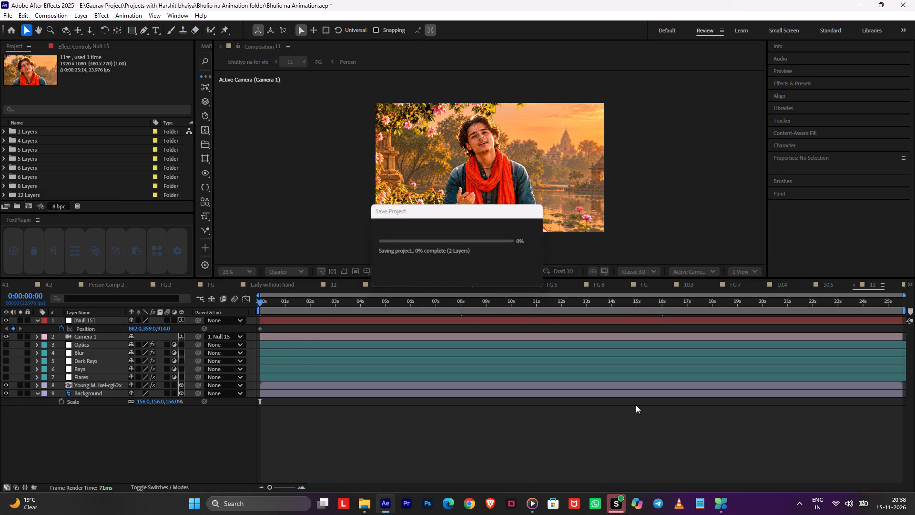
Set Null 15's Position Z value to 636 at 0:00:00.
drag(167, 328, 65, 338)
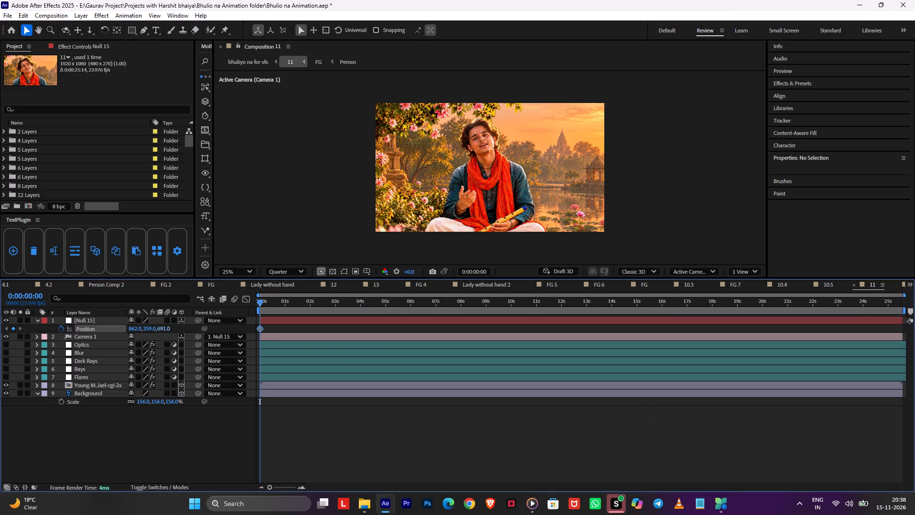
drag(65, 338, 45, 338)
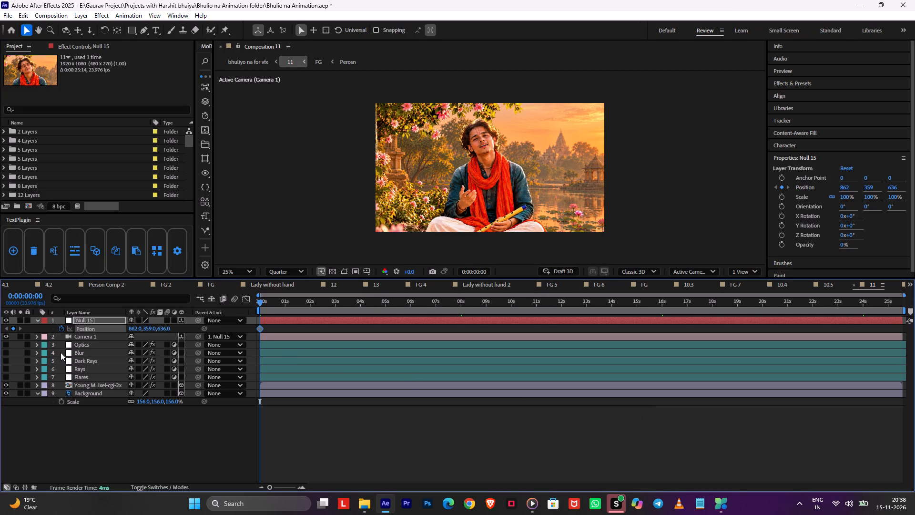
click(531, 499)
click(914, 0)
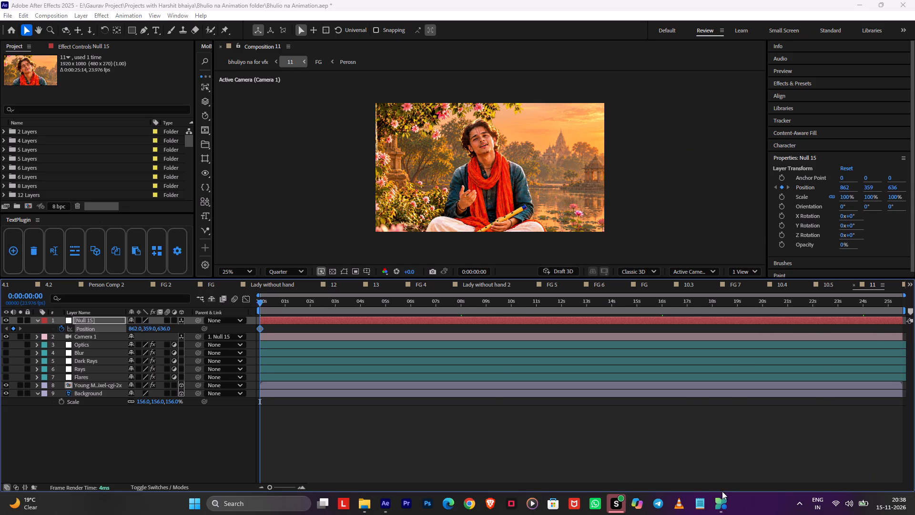
Open Microsoft PC Manager and run PC boost to free up memory.
click(722, 496)
click(746, 310)
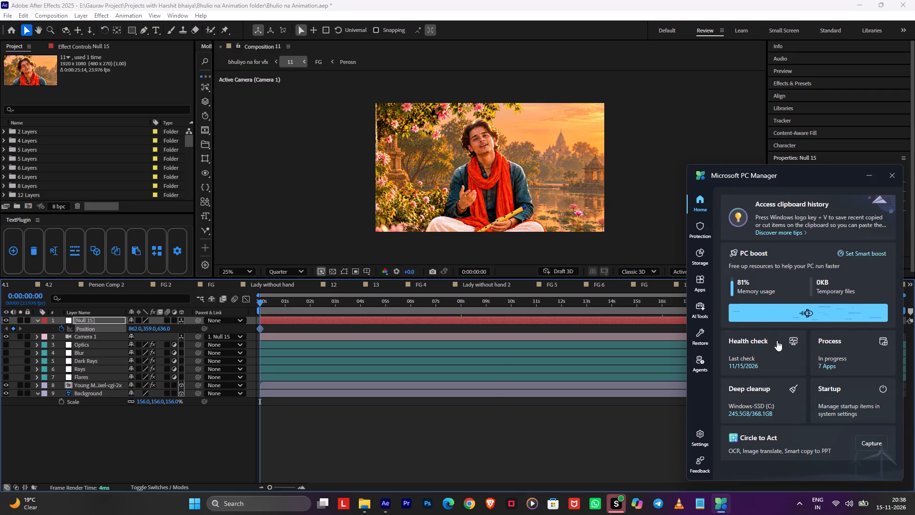
End the NahimicSvc32, WidgetService.exe, MicrosoftStartFeedProvider and Nahimic 3 background processes in PC Manager's process management.
click(820, 357)
scroll(820, 357, down, 5)
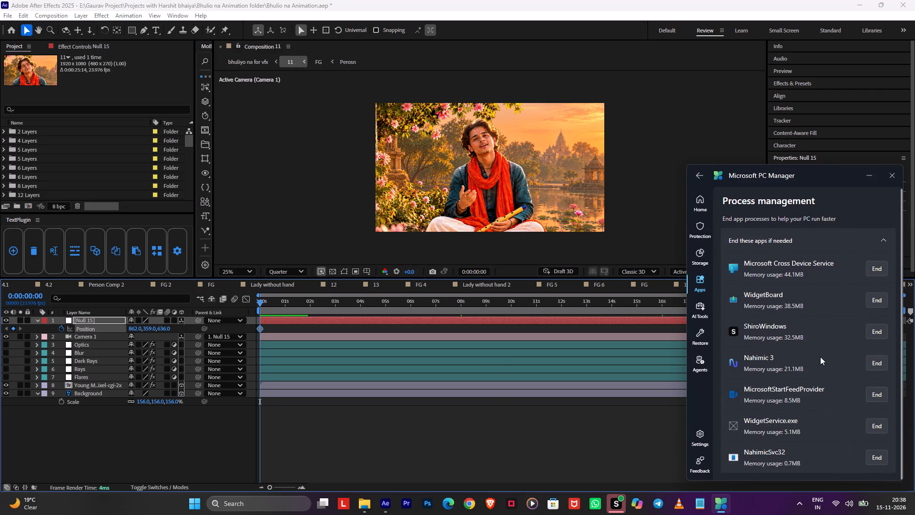
scroll(820, 357, down, 2)
click(867, 454)
key(space)
click(877, 425)
key(space)
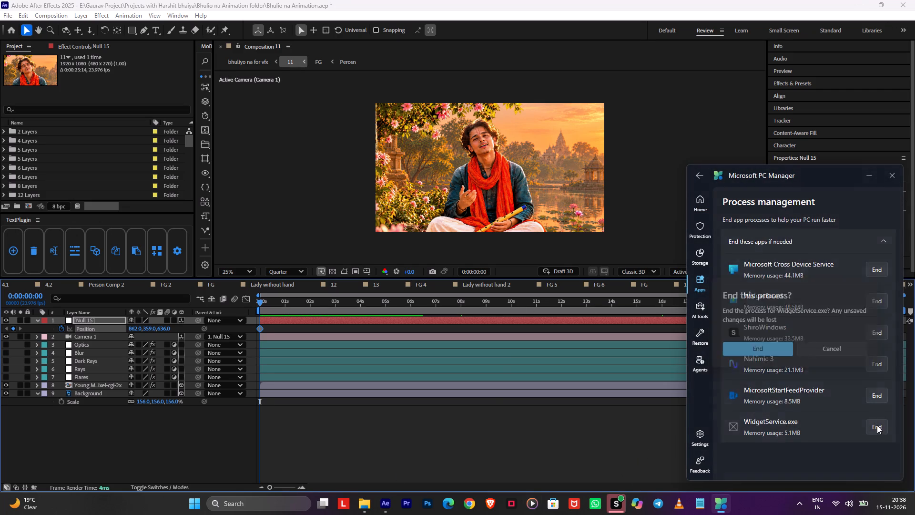
click(877, 400)
key(space)
click(875, 364)
key(space)
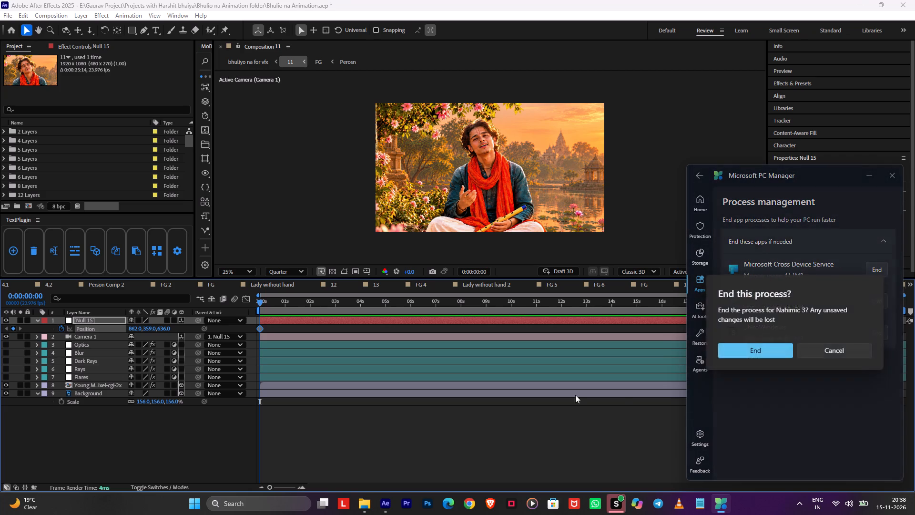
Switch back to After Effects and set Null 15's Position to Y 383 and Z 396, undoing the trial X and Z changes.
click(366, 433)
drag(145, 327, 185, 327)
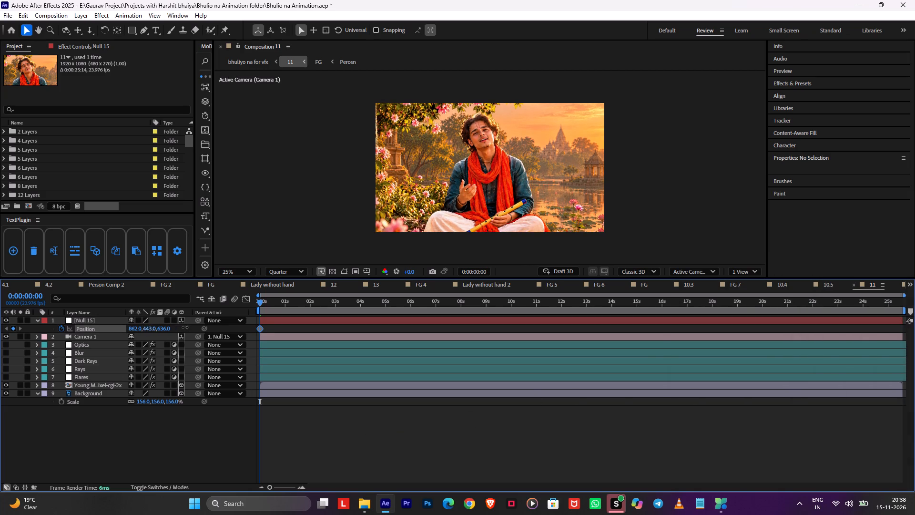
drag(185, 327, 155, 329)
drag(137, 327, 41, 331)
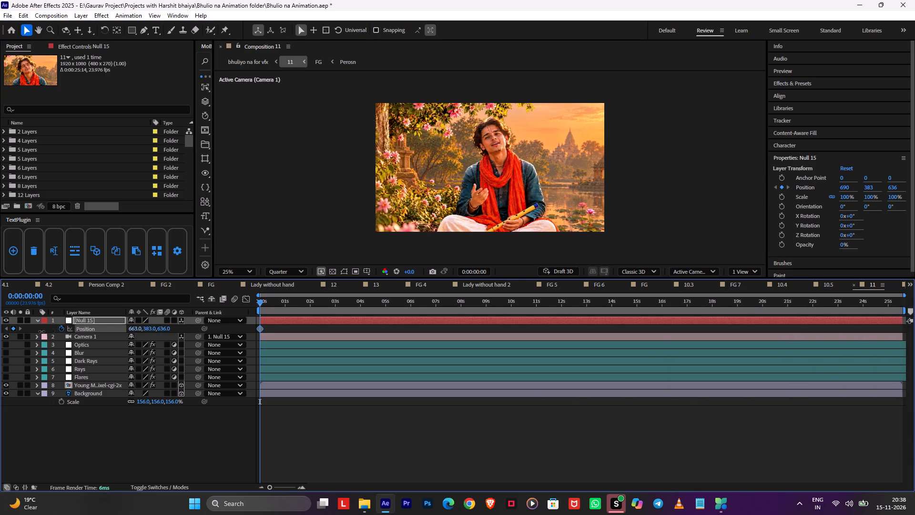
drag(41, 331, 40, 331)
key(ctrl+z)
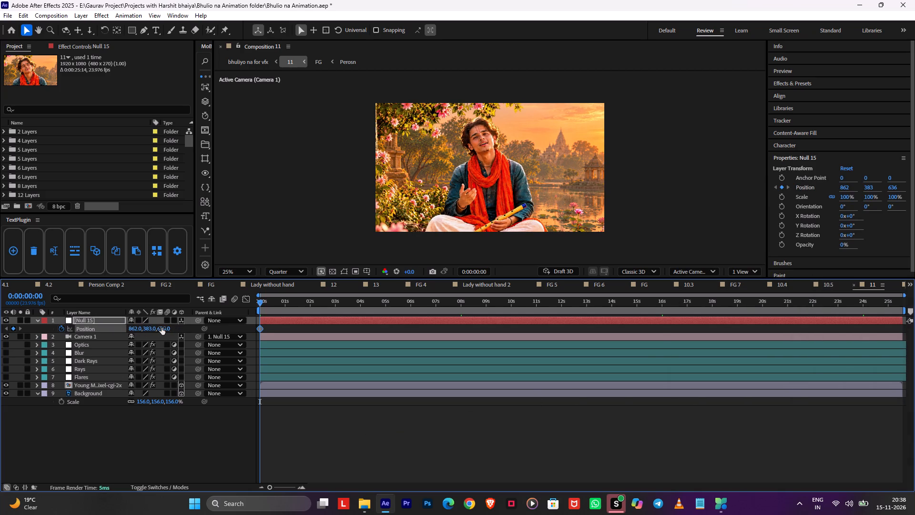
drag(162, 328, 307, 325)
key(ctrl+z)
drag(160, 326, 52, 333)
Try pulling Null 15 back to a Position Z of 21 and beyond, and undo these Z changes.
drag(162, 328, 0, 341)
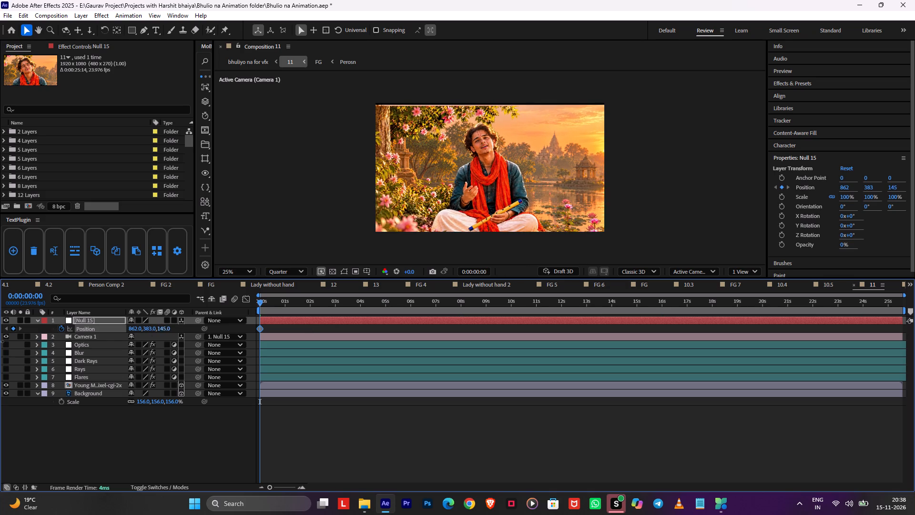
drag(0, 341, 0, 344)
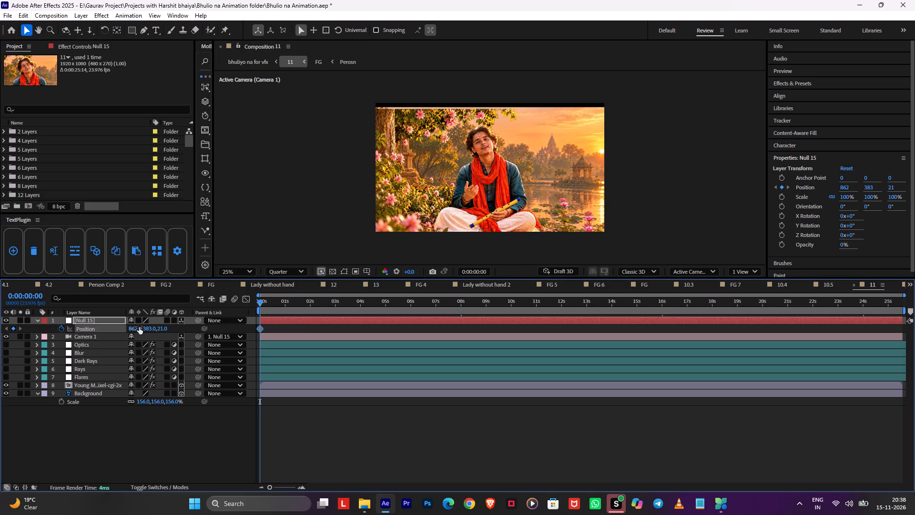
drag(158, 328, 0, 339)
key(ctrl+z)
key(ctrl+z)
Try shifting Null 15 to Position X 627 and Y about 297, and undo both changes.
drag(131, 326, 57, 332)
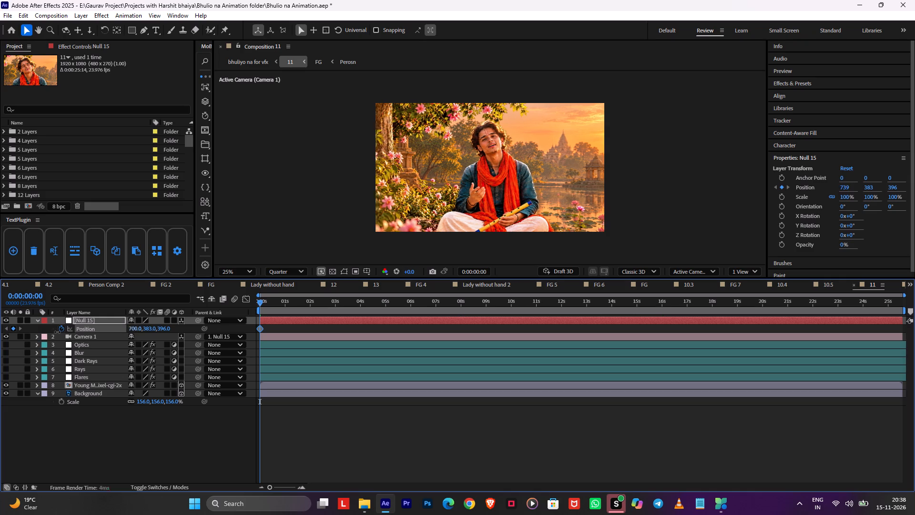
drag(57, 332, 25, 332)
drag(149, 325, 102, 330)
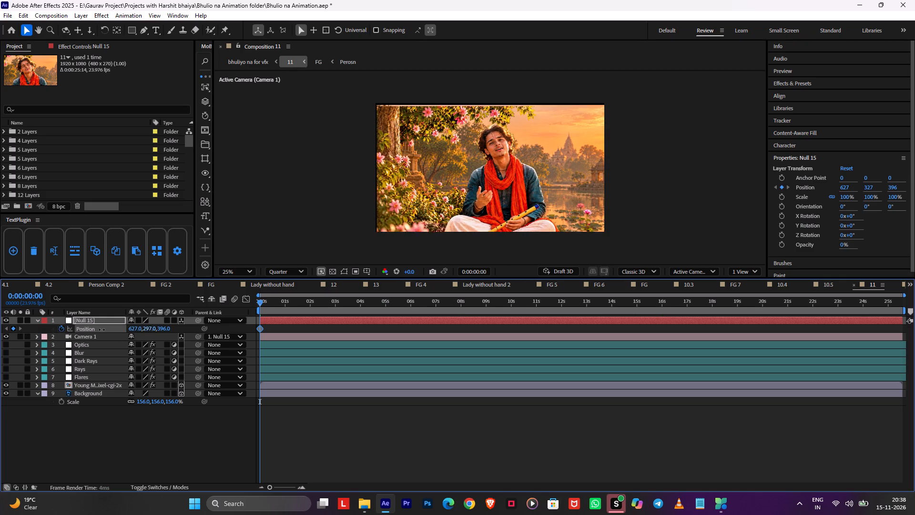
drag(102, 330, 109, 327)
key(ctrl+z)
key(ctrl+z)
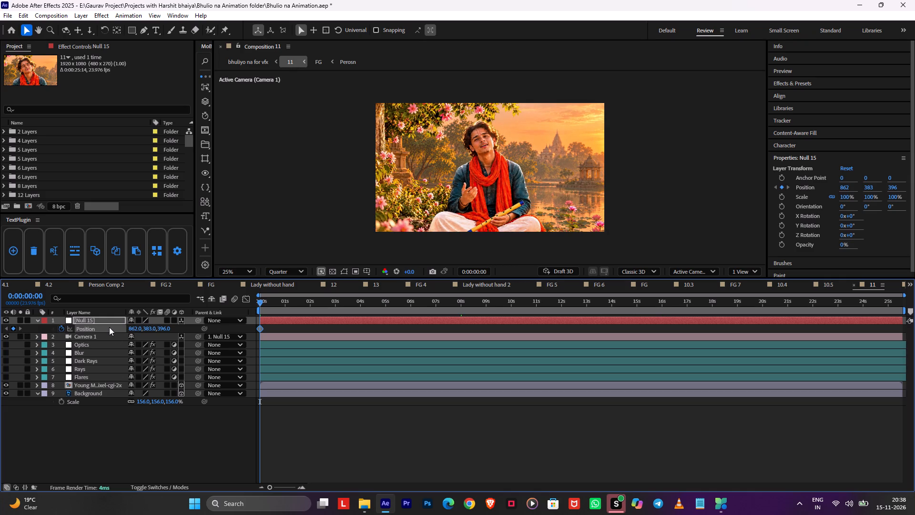
Return to the parent composition bhuliyo na for vfx and save the project.
key(Tab)
click(272, 315)
key(ctrl+s)
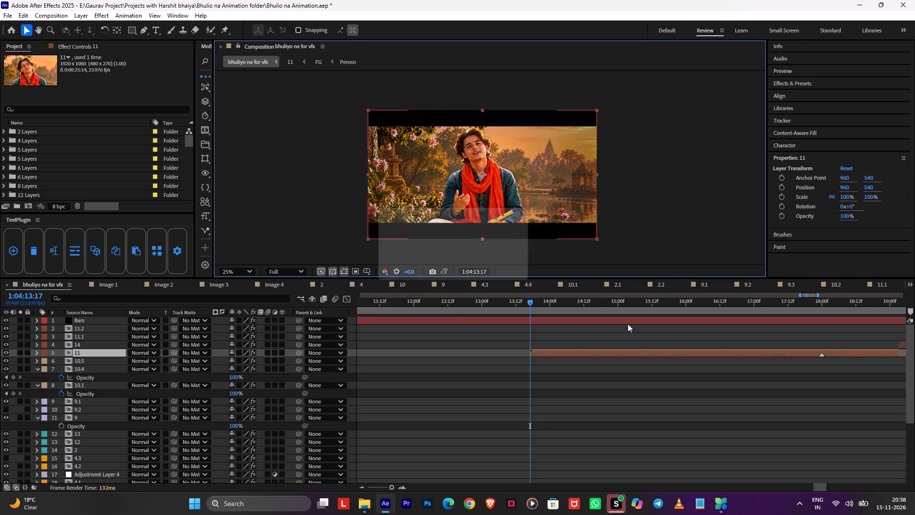
Scrub the layer 11 shot between about 1:04:13 and 1:04:19 to check its framing and its transition into the following shot.
alt+scroll(639, 327, down, 1)
middle_drag(724, 322, 651, 325)
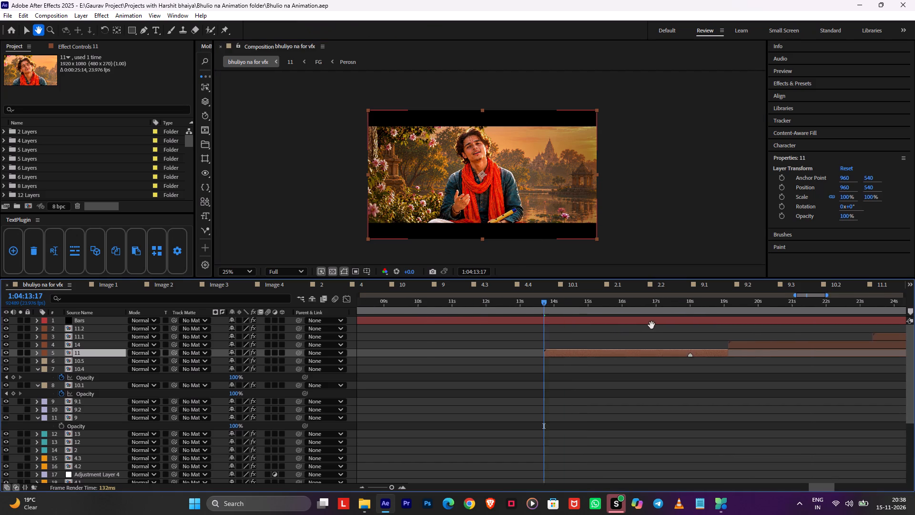
middle_drag(651, 325, 557, 331)
click(595, 315)
click(598, 308)
shift+drag(598, 308, 601, 308)
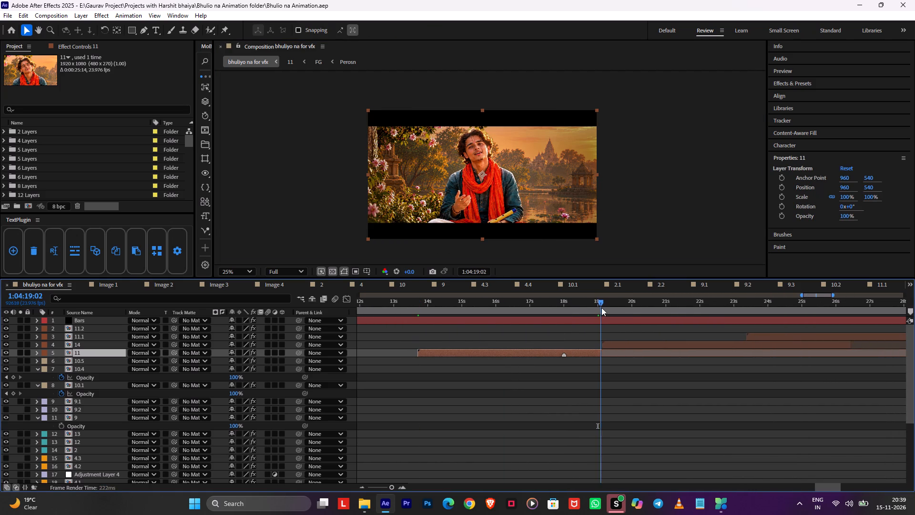
shift+drag(601, 308, 607, 307)
drag(587, 309, 429, 314)
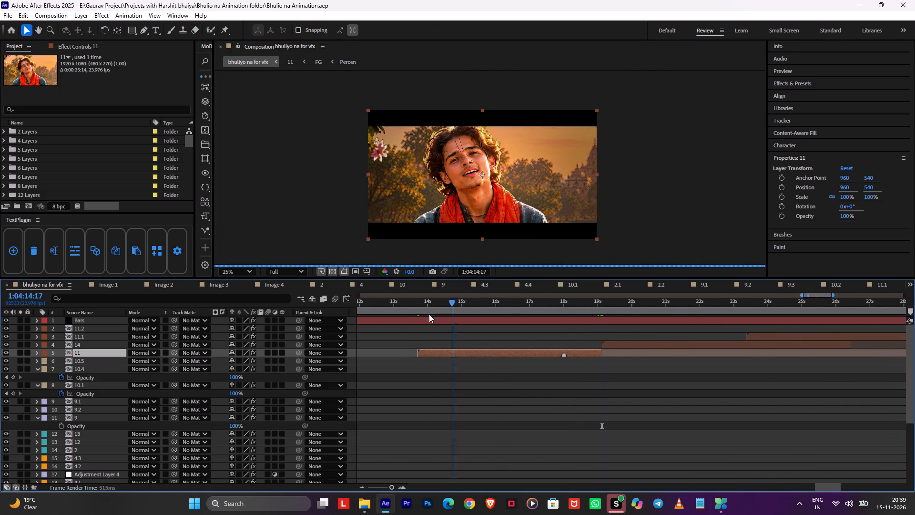
drag(429, 314, 417, 314)
Open composition 11 and inspect its nested FG and Perosn compositions, including the puppet pin animation, and go back to composition 11.
triple_click(421, 350)
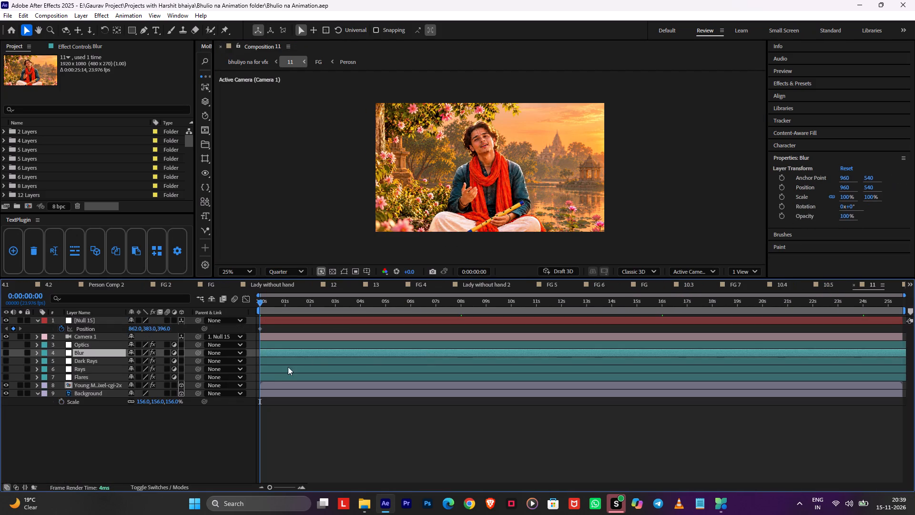
double_click(271, 382)
scroll(395, 204, down, 1)
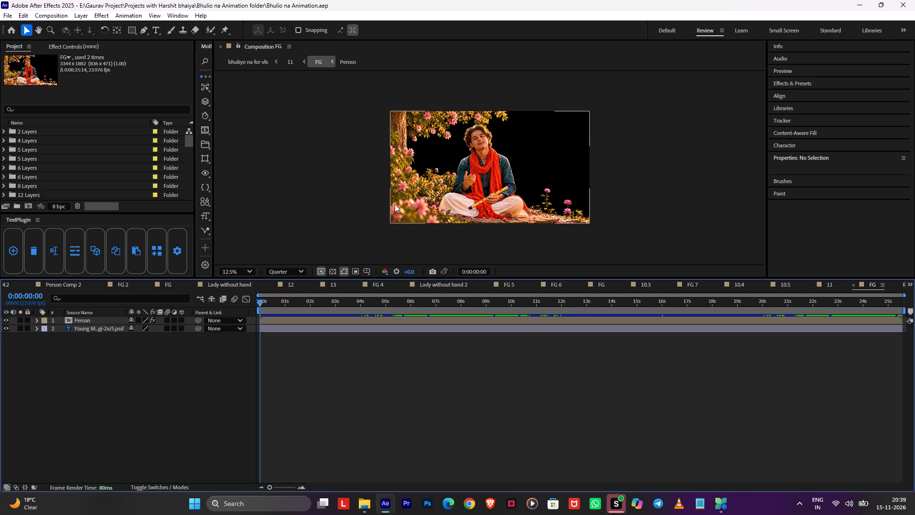
double_click(327, 319)
scroll(456, 237, down, 1)
key(Tab)
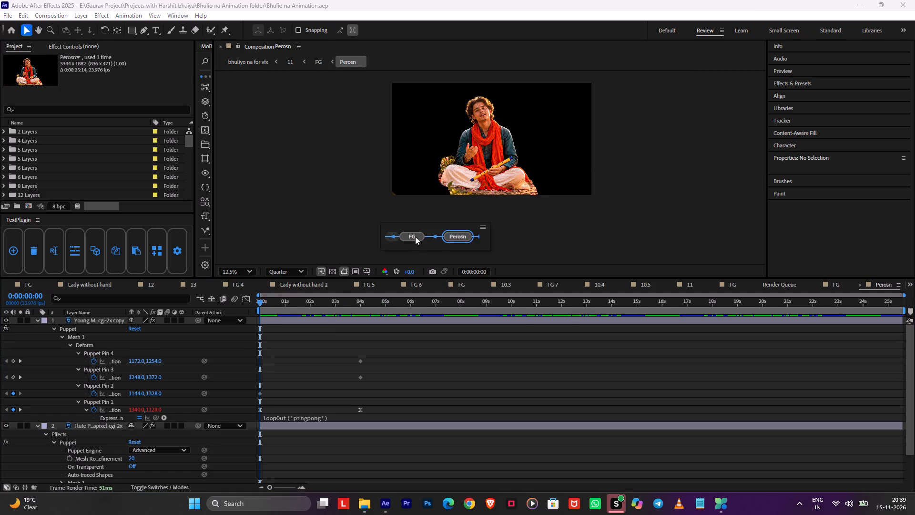
click(413, 237)
key(Tab)
click(360, 237)
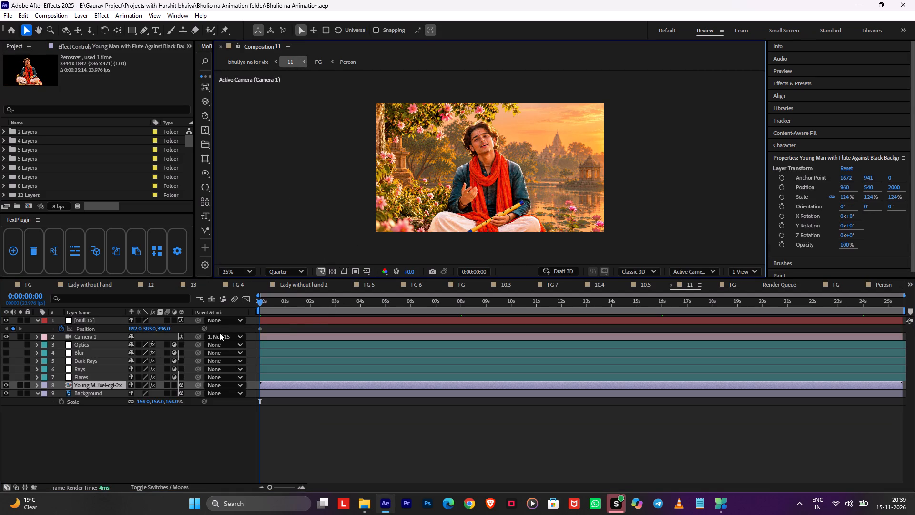
Reframe the shot at 0:00:00 by setting Null 15's Position to X 84, Y about -188 and Z 2150.
drag(163, 327, 744, 295)
drag(136, 329, 0, 335)
drag(141, 328, 0, 330)
drag(151, 327, 13, 353)
drag(148, 328, 24, 354)
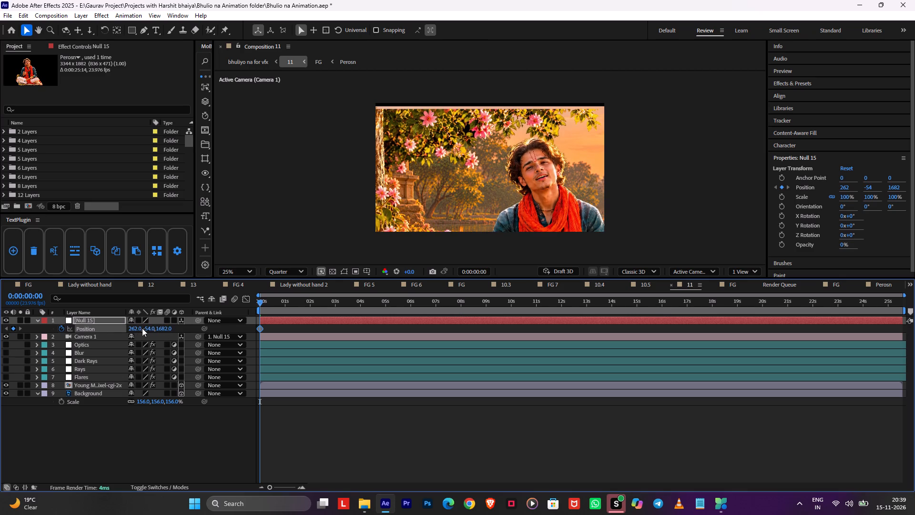
drag(167, 328, 382, 319)
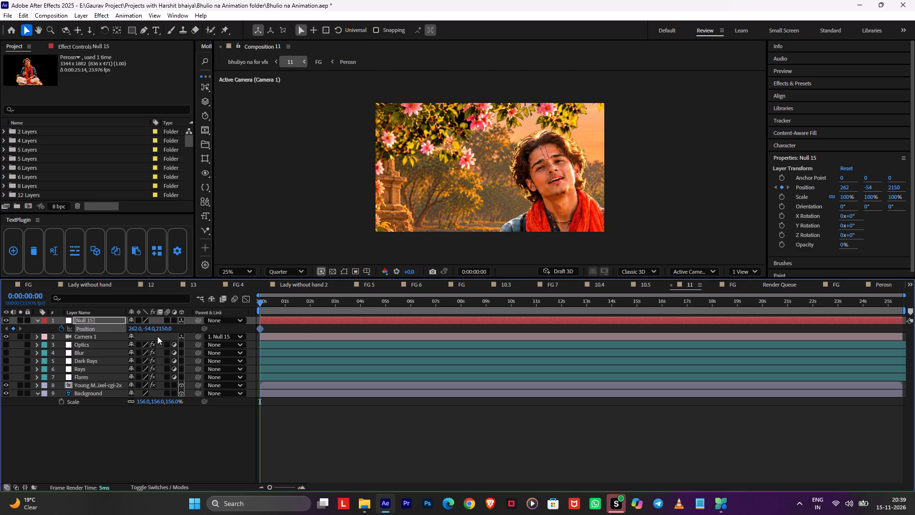
drag(137, 329, 55, 332)
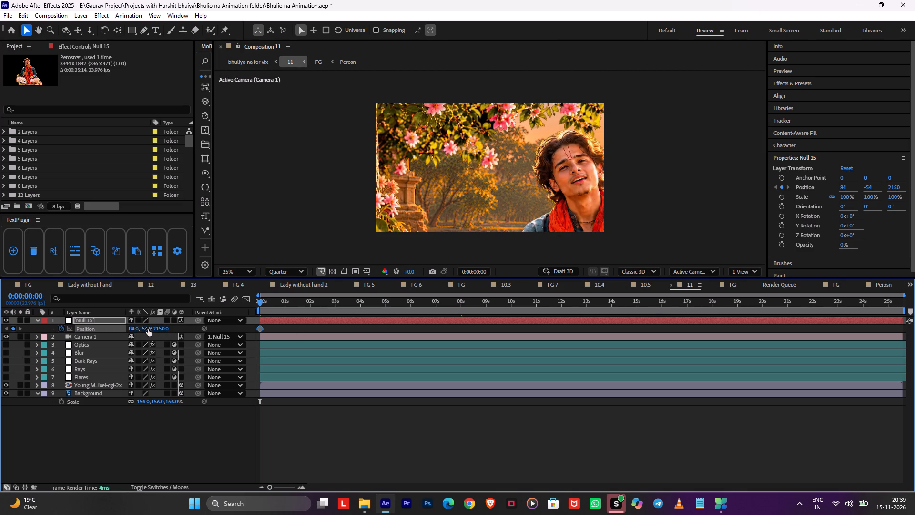
drag(148, 329, 80, 331)
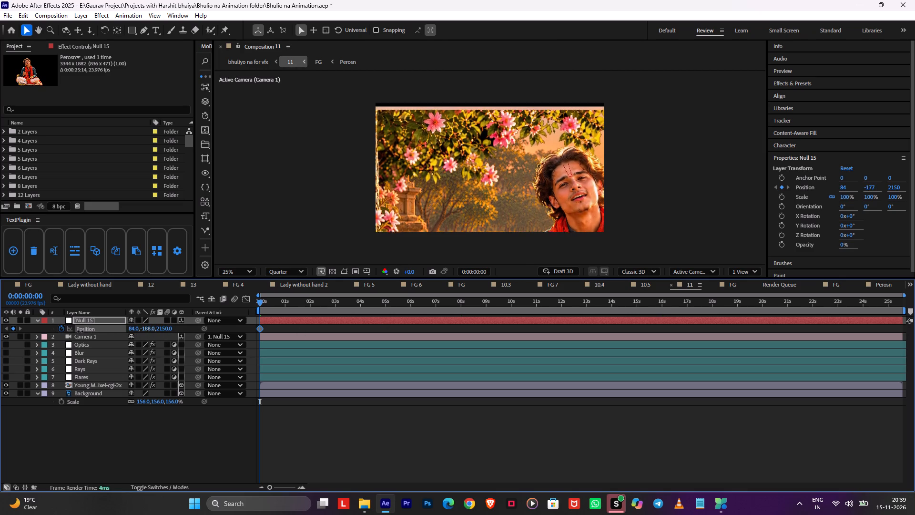
drag(80, 331, 80, 331)
Open the FG composition from composition 11 and hide its Perosn layer.
double_click(268, 385)
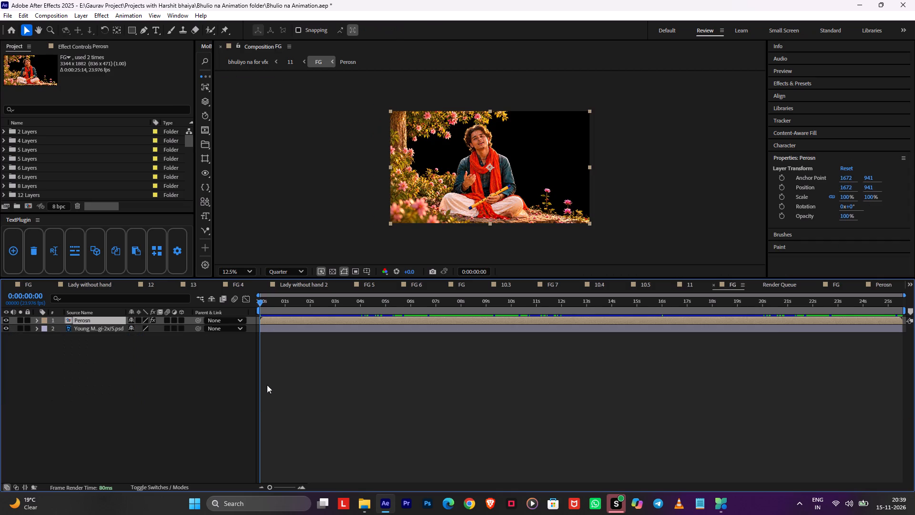
click(7, 318)
click(285, 323)
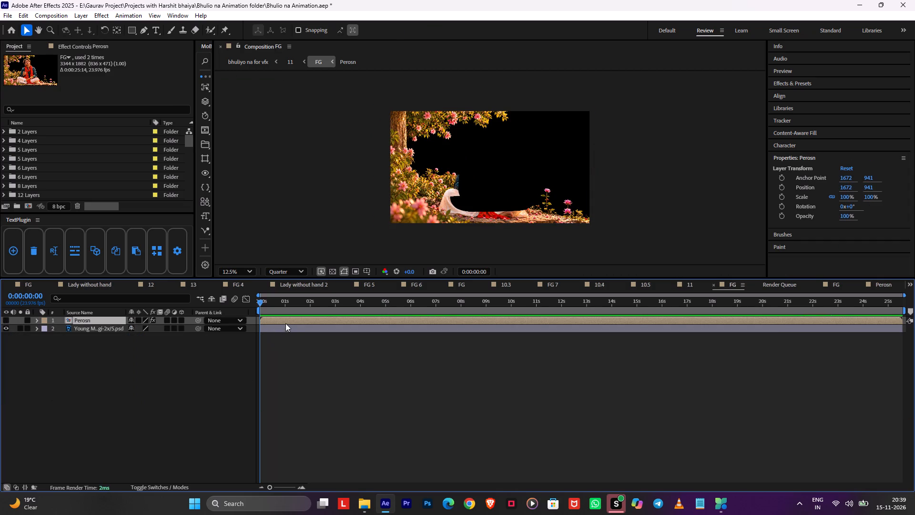
Draw a closed Pen tool mask on the FG foliage PSD layer around the hanging blossom branches, leaving out the tree trunk.
click(261, 328)
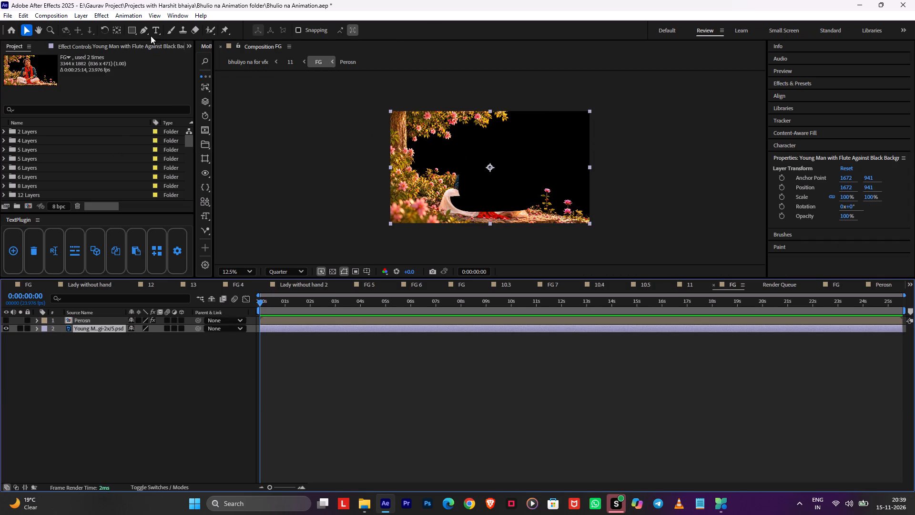
click(144, 28)
scroll(397, 119, up, 1)
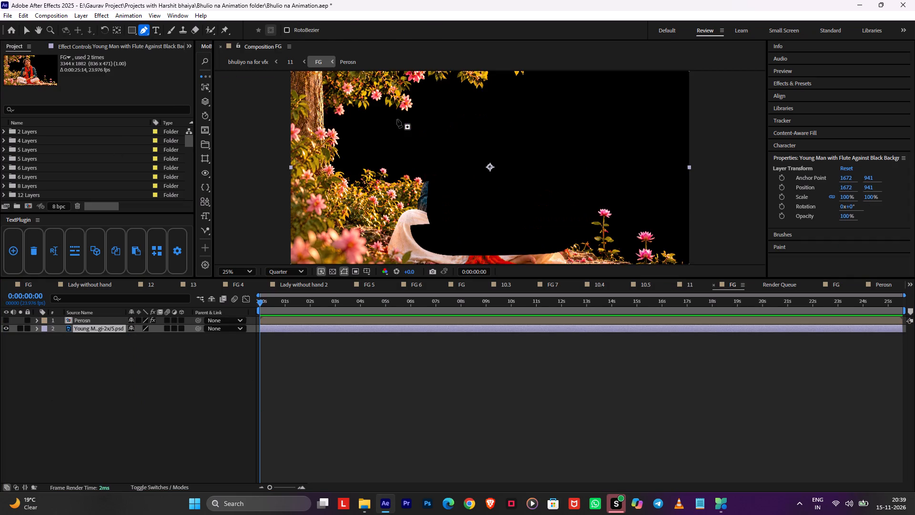
key(space)
key(space)
key(space)
key(space)
key(space)
key(space)
key(space)
key(space)
key(space)
drag(362, 116, 340, 182)
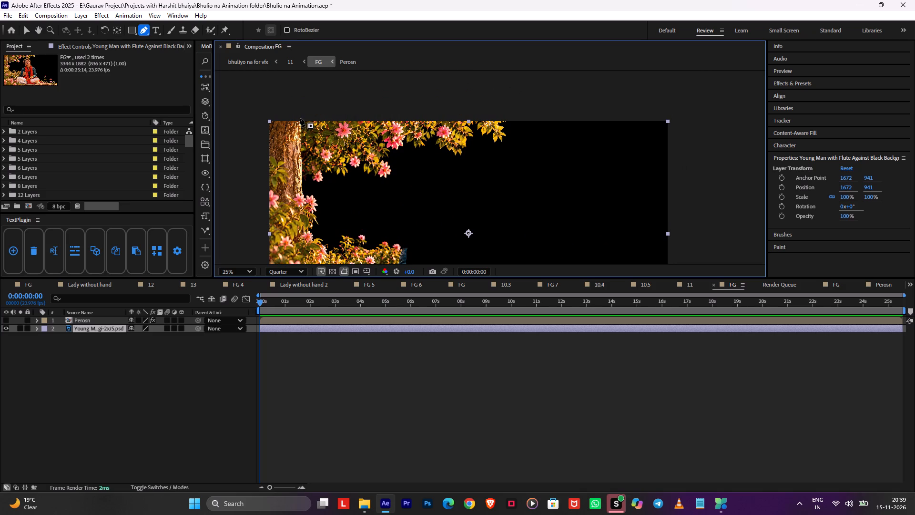
click(300, 118)
click(302, 186)
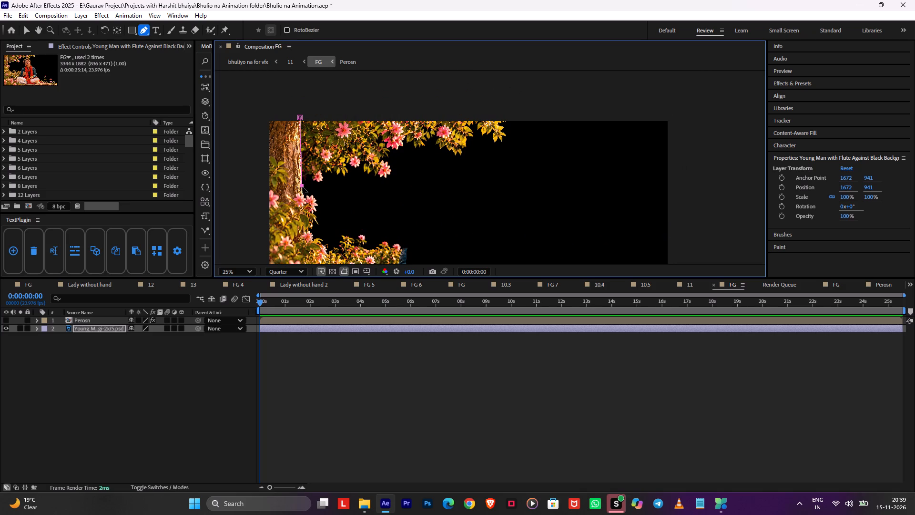
drag(400, 198, 433, 201)
drag(543, 181, 549, 175)
drag(543, 108, 524, 100)
drag(407, 97, 385, 97)
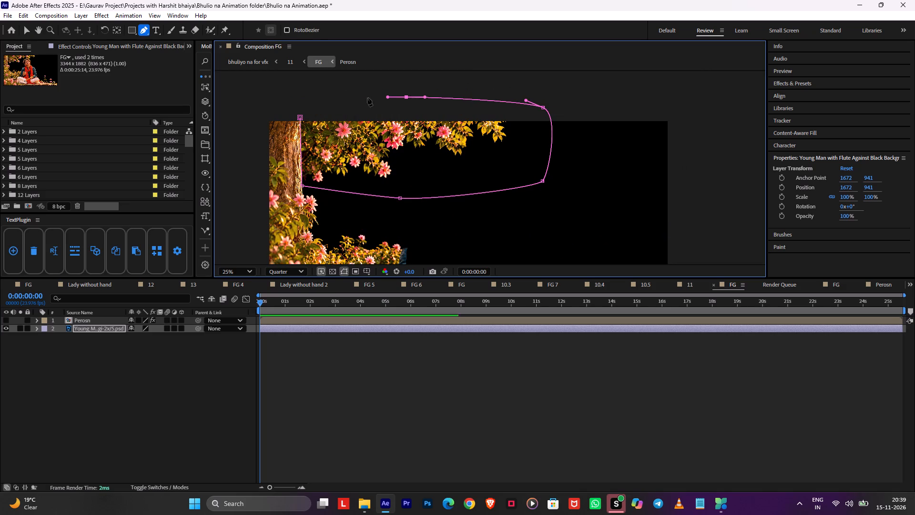
click(302, 113)
Find the Wave Warp effect by searching for "wave" and apply it to the masked foliage layer.
key(space)
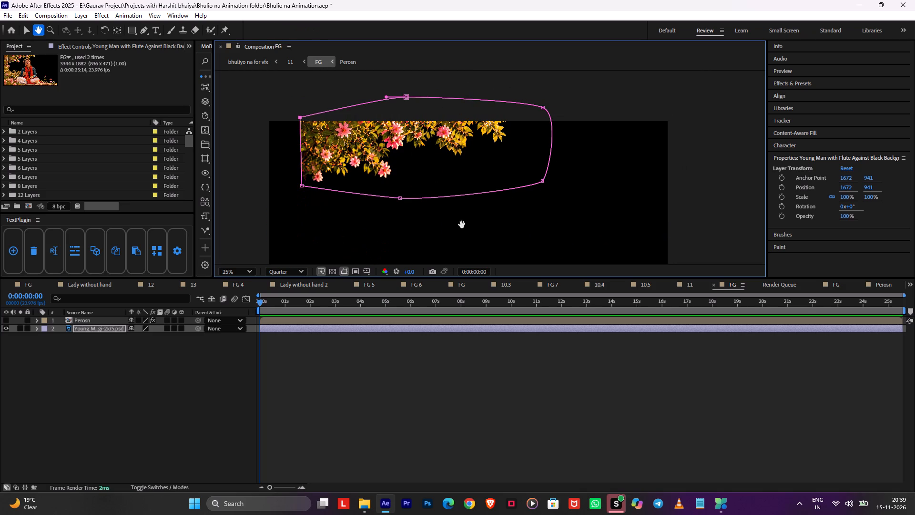
key(space)
text(wa)
key(c)
key(e)
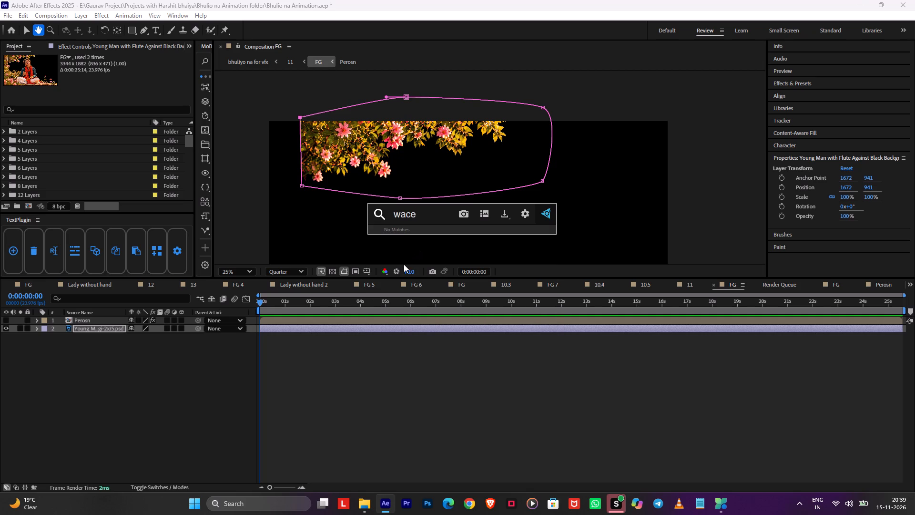
key(BackSpace)
key(BackSpace)
text(ve)
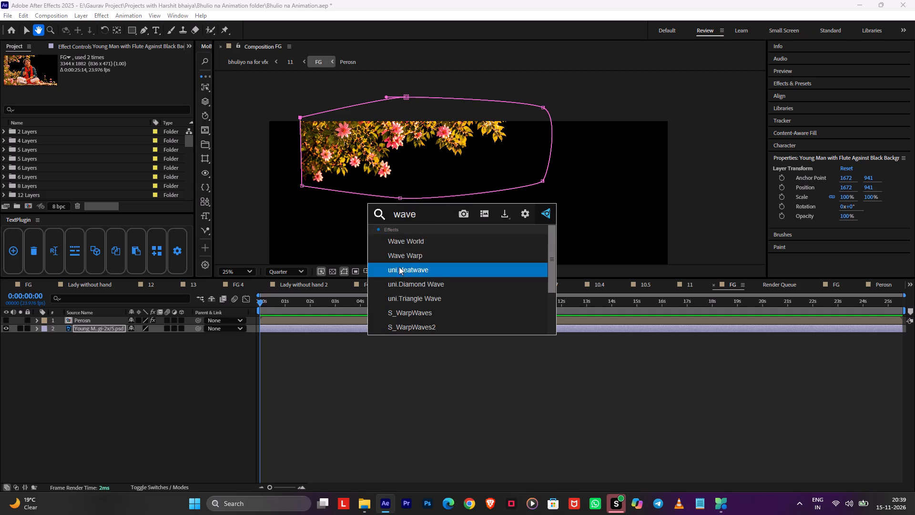
click(411, 254)
Set Wave Warp's wave width to 89, direction to 129°, wave speed to 0.6 and wave height to 6.
drag(108, 88, 319, 91)
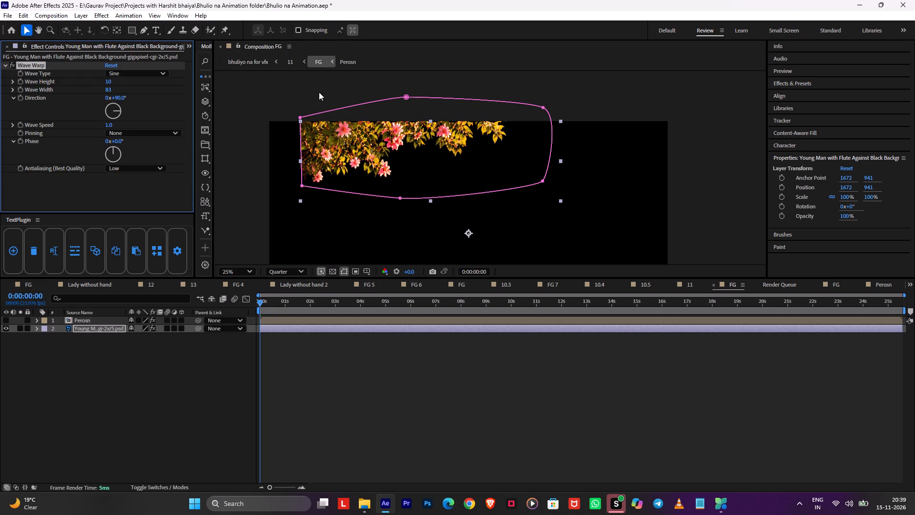
click(116, 113)
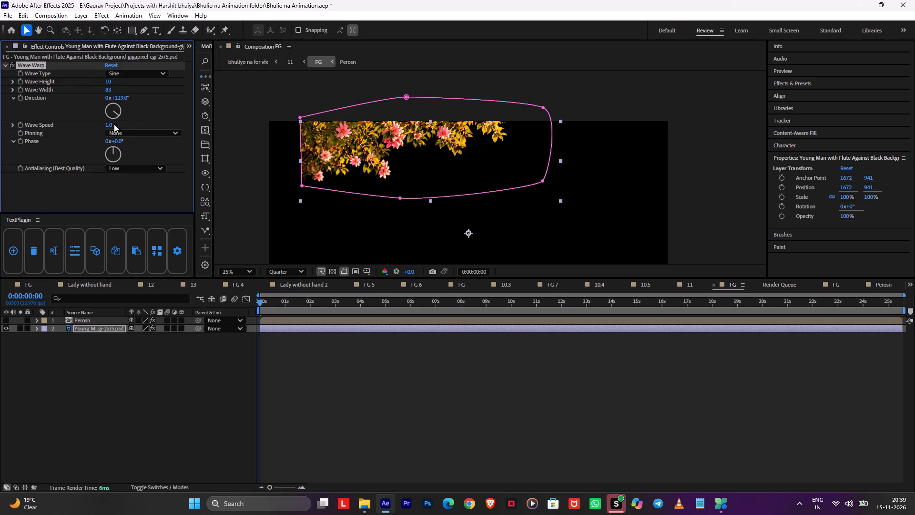
click(111, 124)
key(period)
key(6)
click(161, 115)
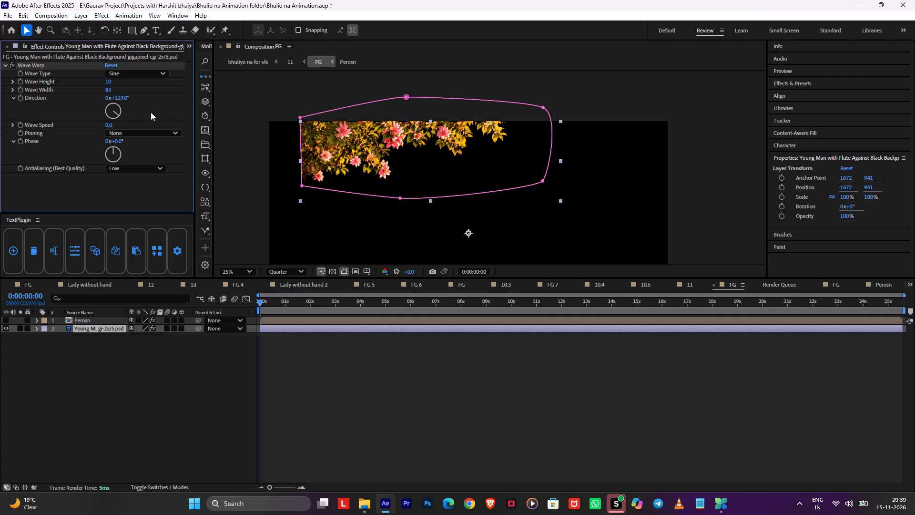
drag(111, 89, 139, 89)
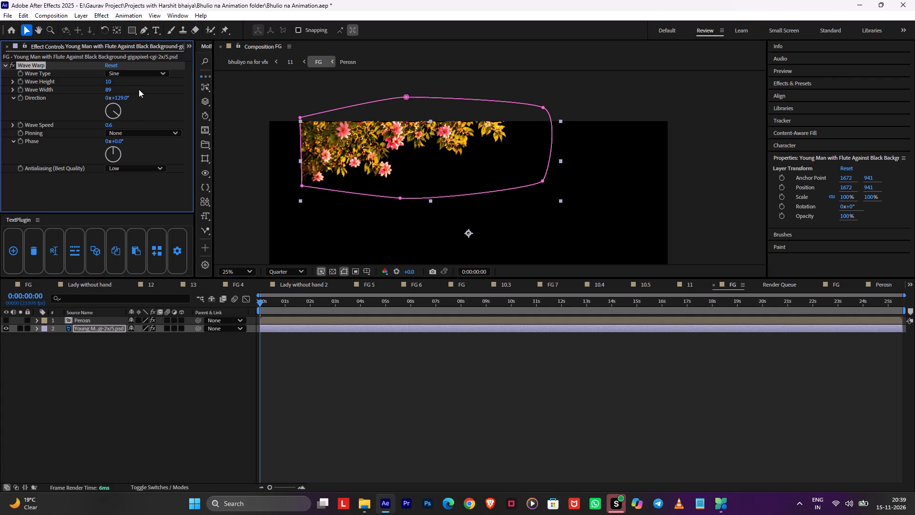
click(108, 84)
key(6)
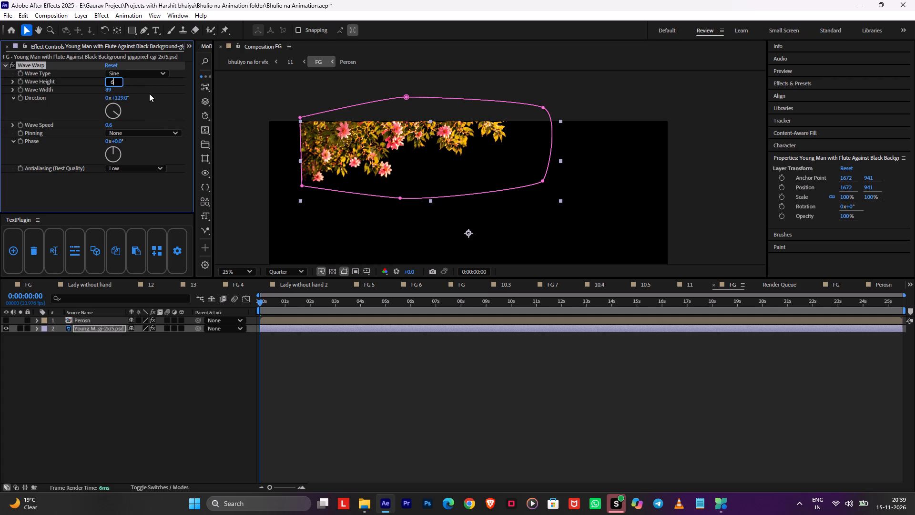
click(149, 93)
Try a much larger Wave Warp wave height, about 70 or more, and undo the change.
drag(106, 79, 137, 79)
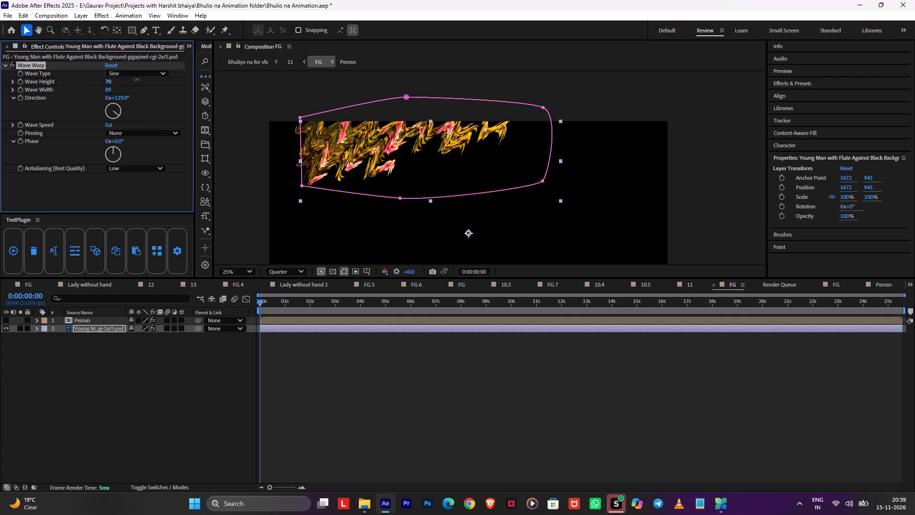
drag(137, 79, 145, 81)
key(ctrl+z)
Set Wave Warp's wave width to 95 and its pinning to All Edges.
drag(108, 90, 141, 97)
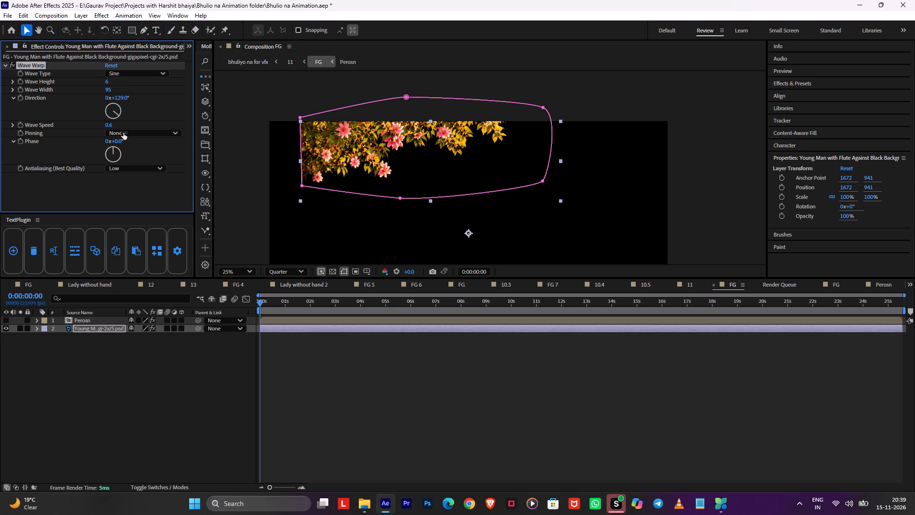
click(132, 133)
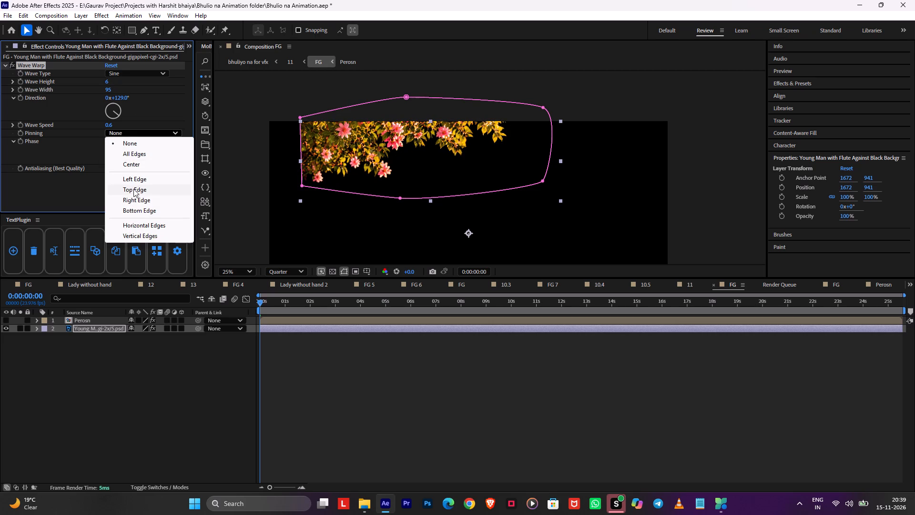
click(140, 155)
Save the project and preview the waving branches in the FG composition.
click(377, 418)
key(space)
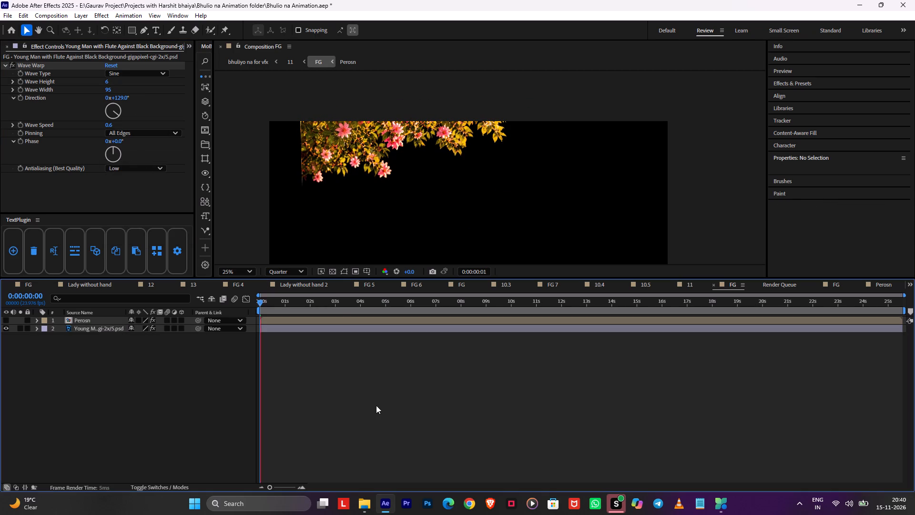
key(ctrl+s)
scroll(356, 206, up, 1)
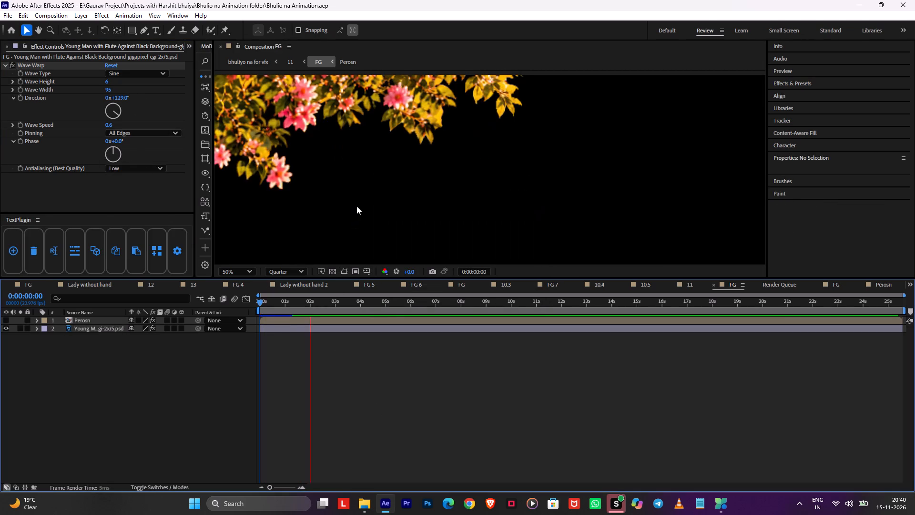
scroll(356, 206, down, 1)
key(space)
Duplicate the masked foliage layer and remove Wave Warp from the upper copy.
click(321, 329)
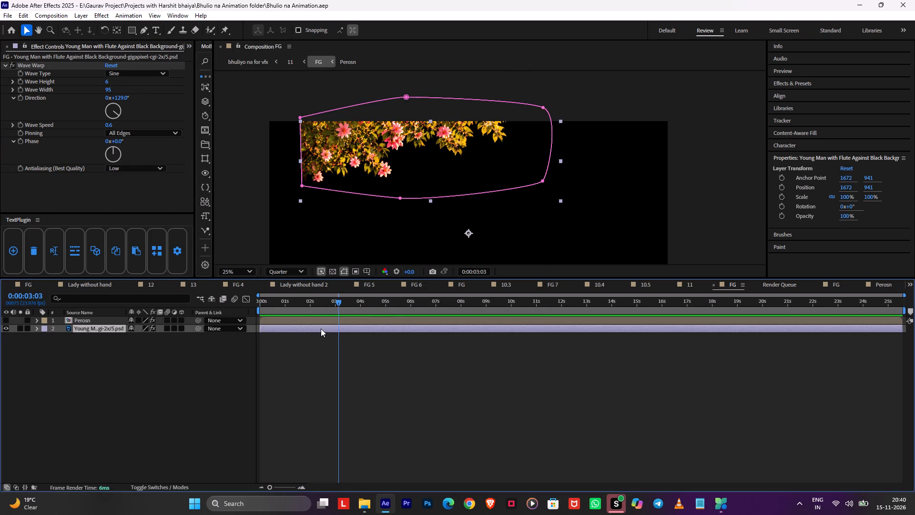
key(ctrl+d)
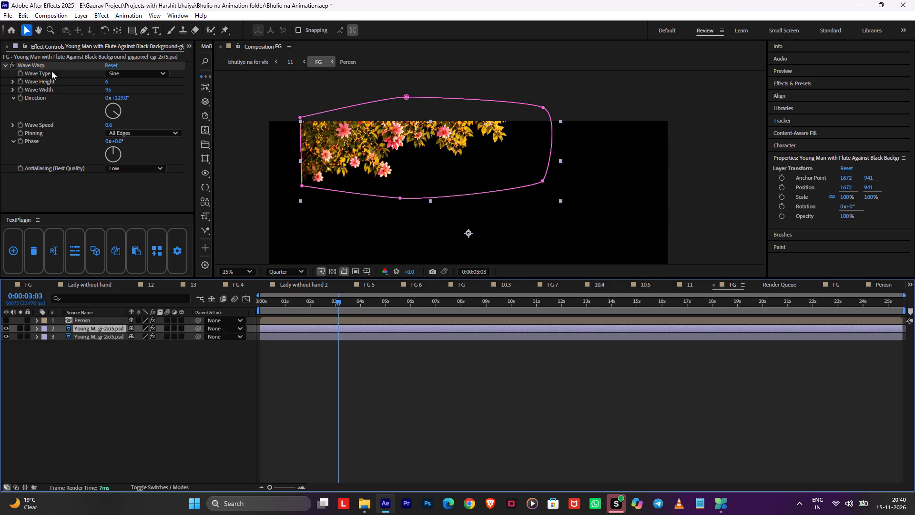
click(38, 63)
key(Delete)
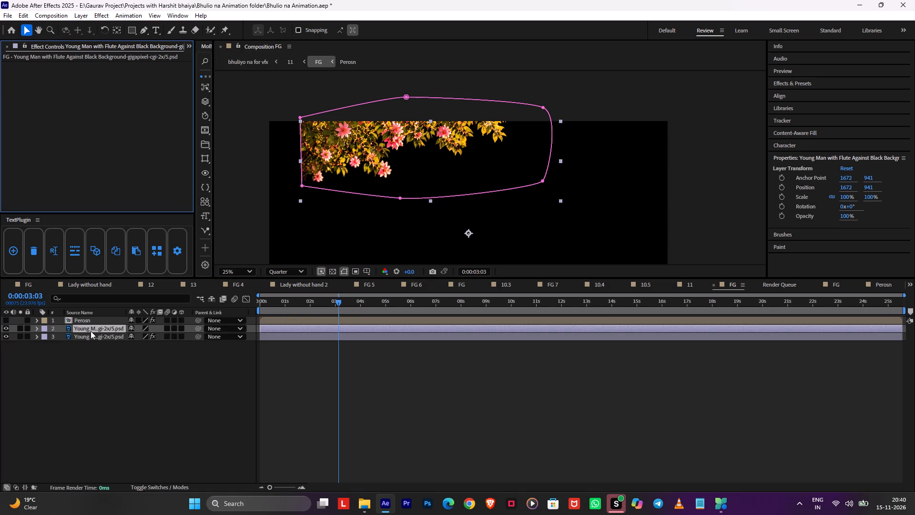
Set Mask 1 on the effect-free foliage copy to Subtract.
key(m)
click(149, 337)
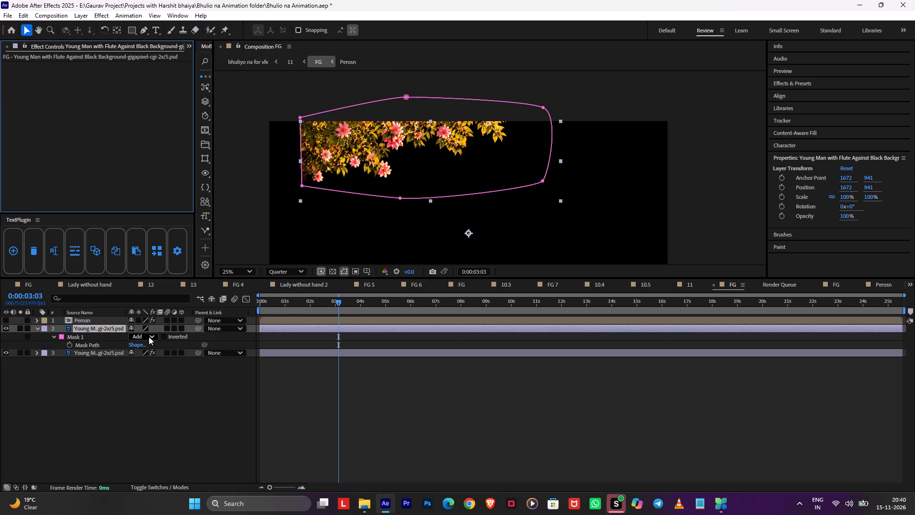
click(150, 367)
Save the project and preview the static foliage together with the waving branches in FG.
click(373, 392)
key(space)
key(ctrl+s)
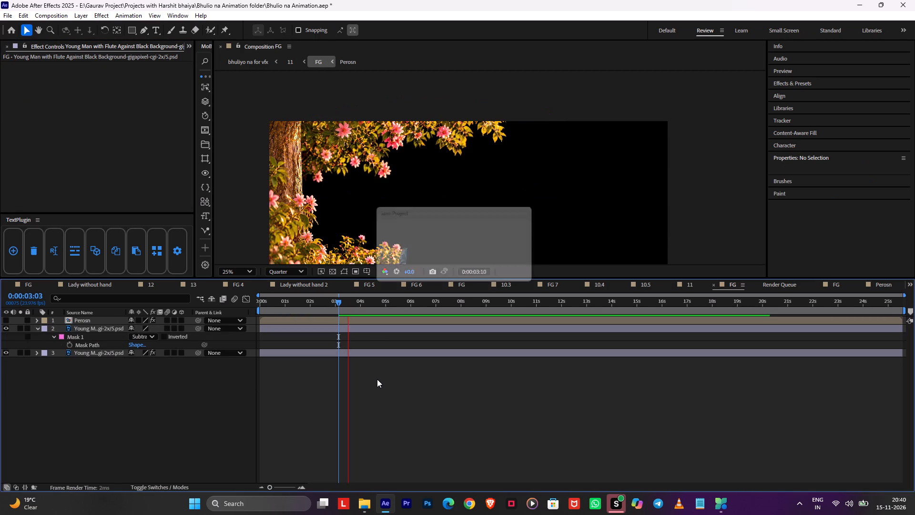
scroll(337, 187, up, 1)
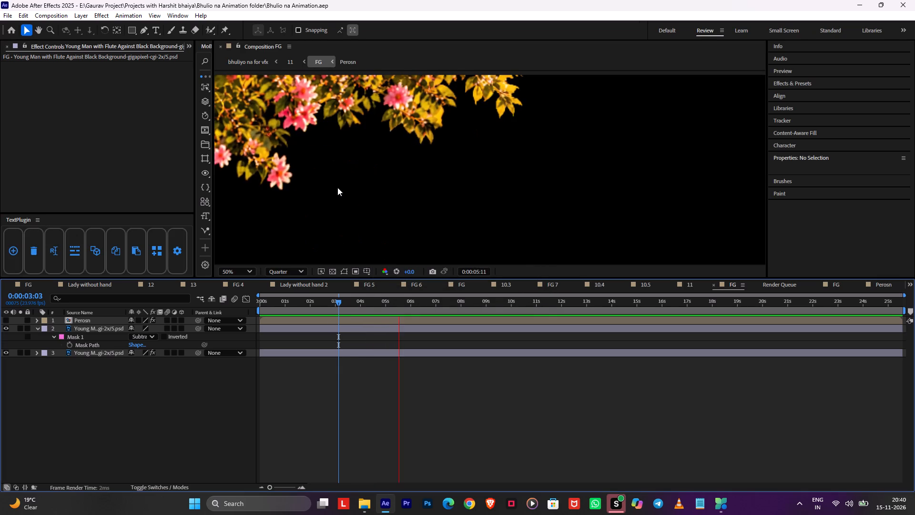
scroll(337, 187, down, 1)
key(space)
Set the preview resolution to Full and play FG from 0:00:00 to check the branch motion up close.
click(288, 270)
click(285, 300)
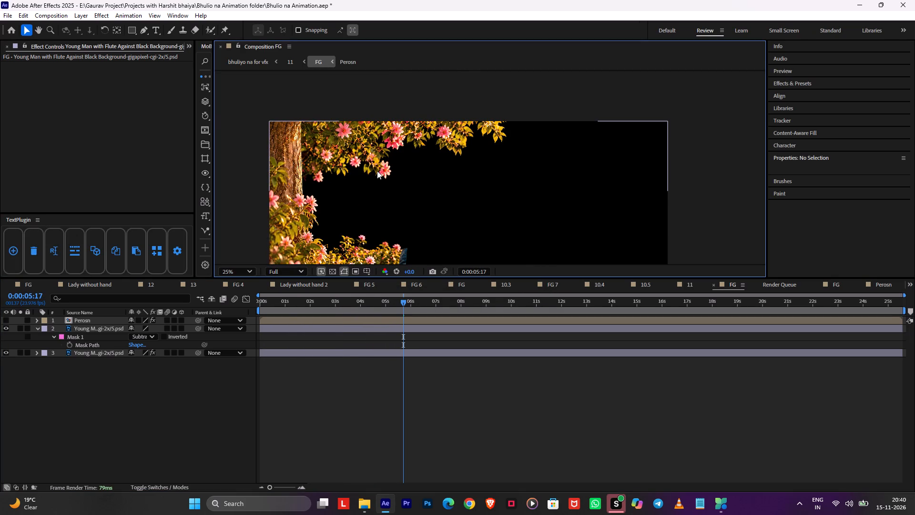
scroll(377, 171, up, 1)
drag(338, 306, 151, 305)
key(space)
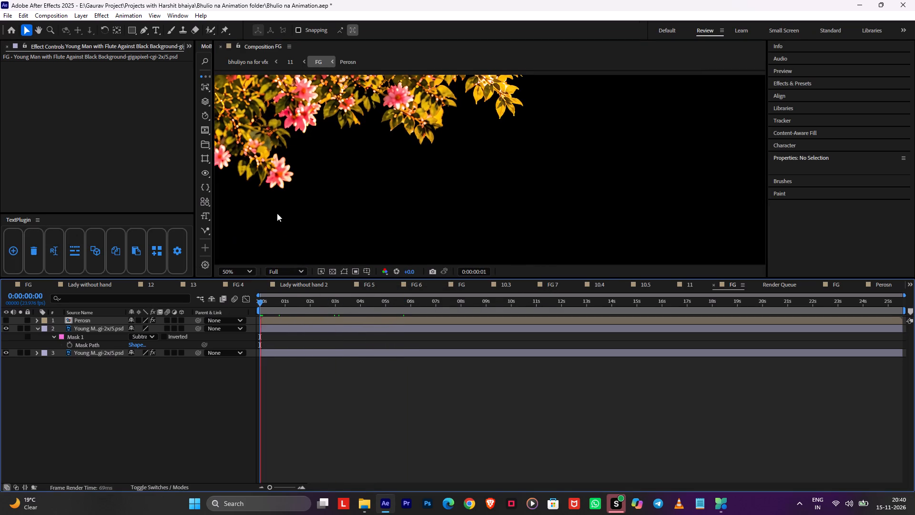
middle_drag(319, 195, 508, 214)
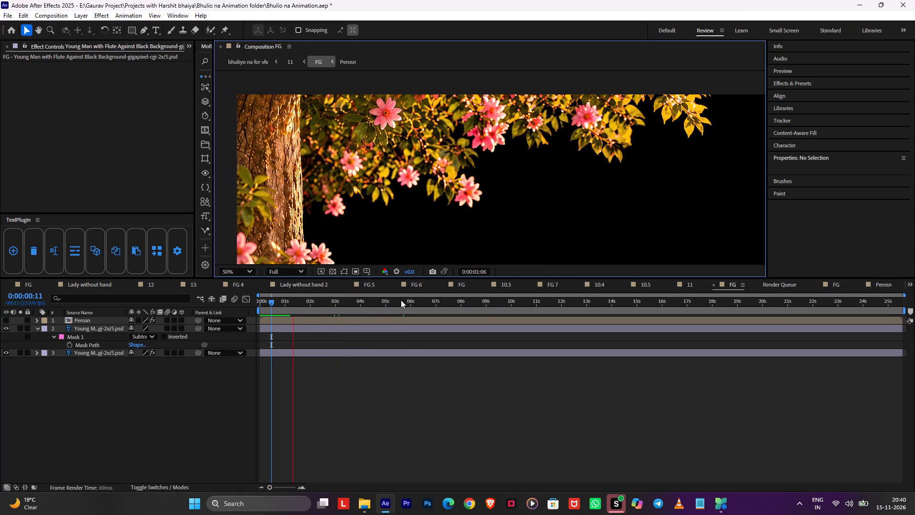
drag(320, 301, 216, 301)
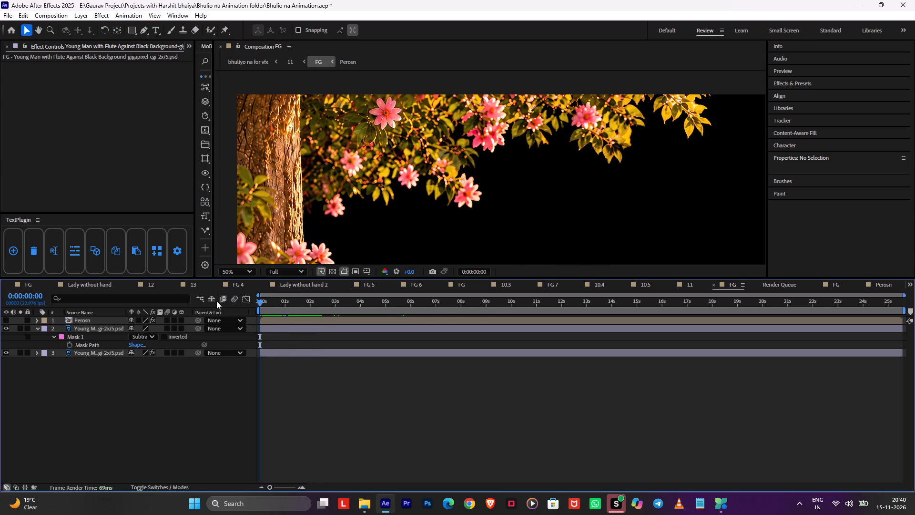
key(space)
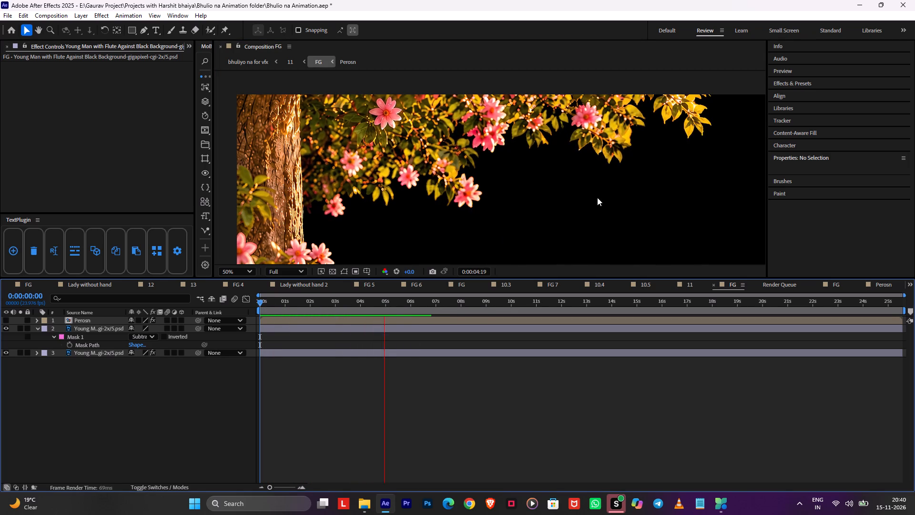
key(space)
Return to composition 11 and set Null 15's Position at 0:00:00 to X -334 and Z 2431.
key(Tab)
click(547, 193)
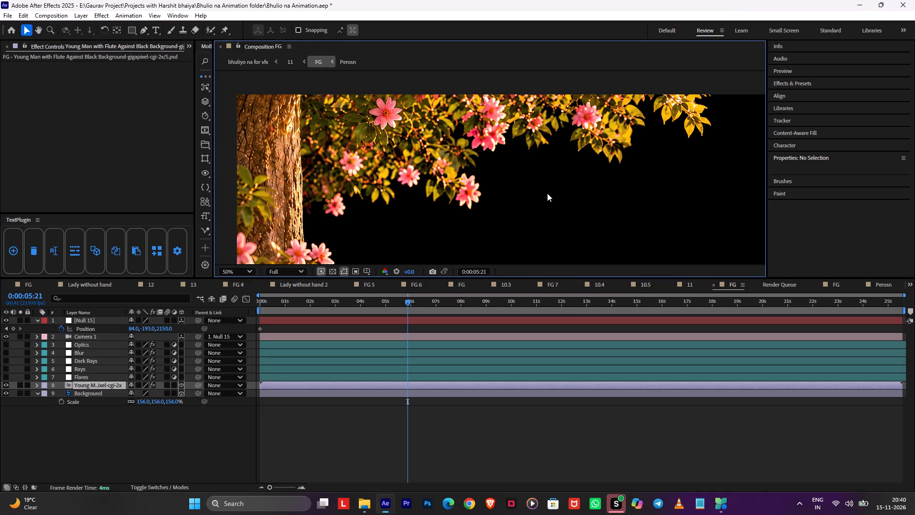
drag(380, 302, 159, 301)
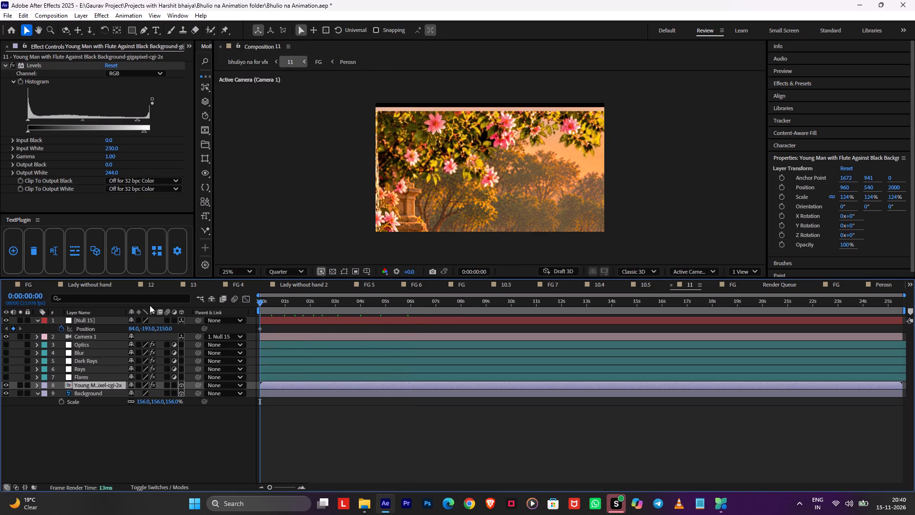
drag(171, 330, 297, 322)
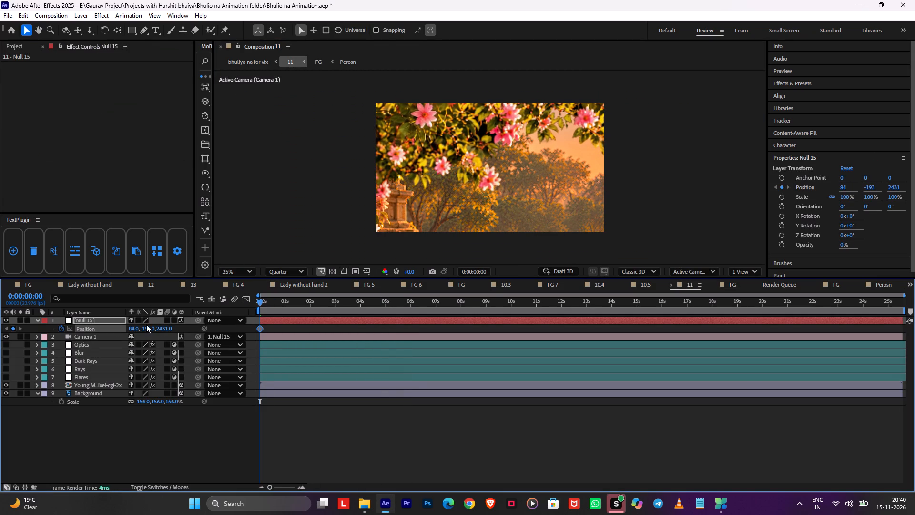
drag(132, 326, 22, 320)
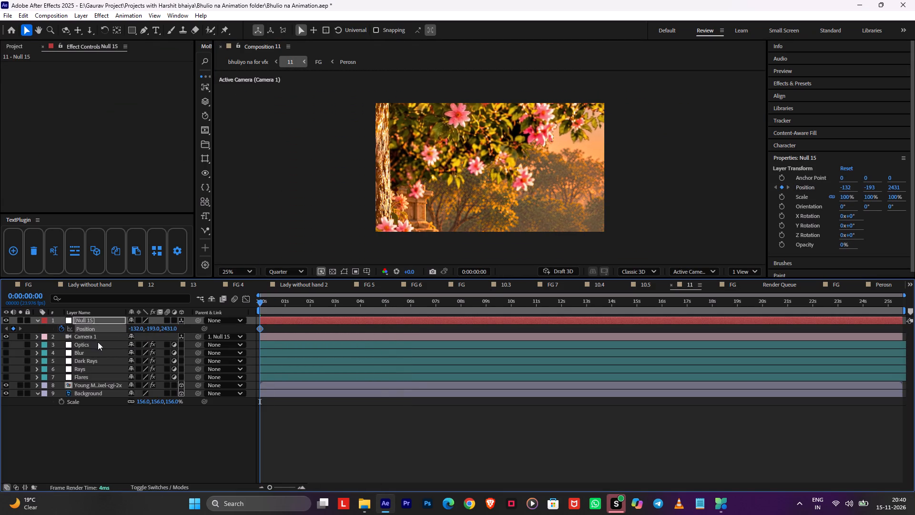
drag(135, 330, 16, 320)
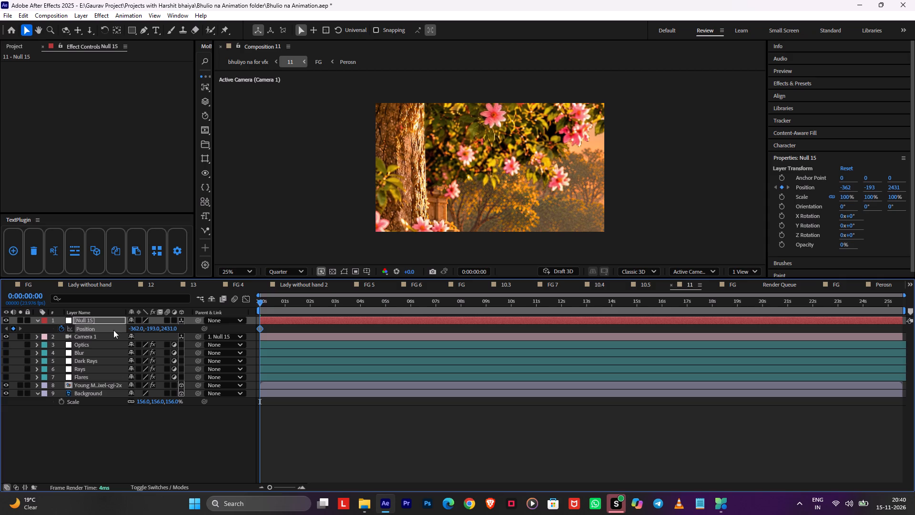
drag(134, 329, 136, 317)
At 0:00:08:00 in composition 11, set Null 15's Position X to about 245 and apply Easy Ease to the keyframe.
drag(335, 302, 459, 315)
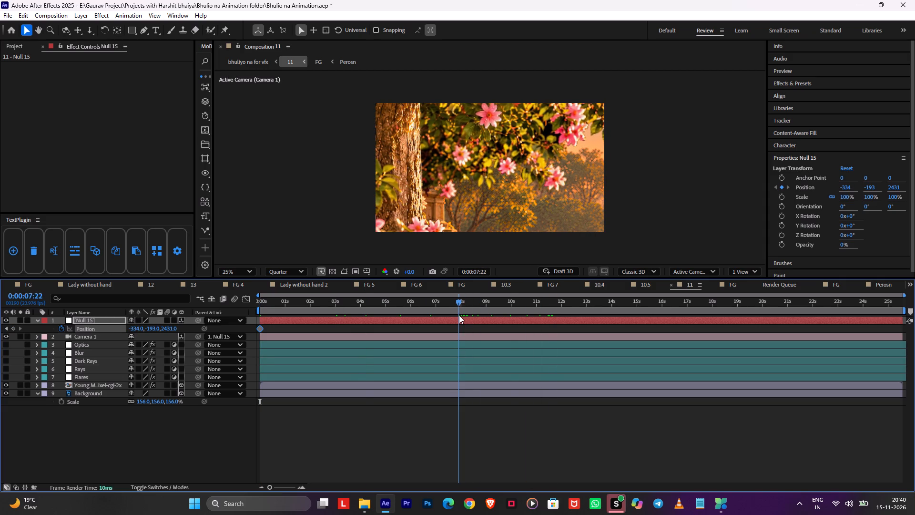
drag(459, 315, 461, 316)
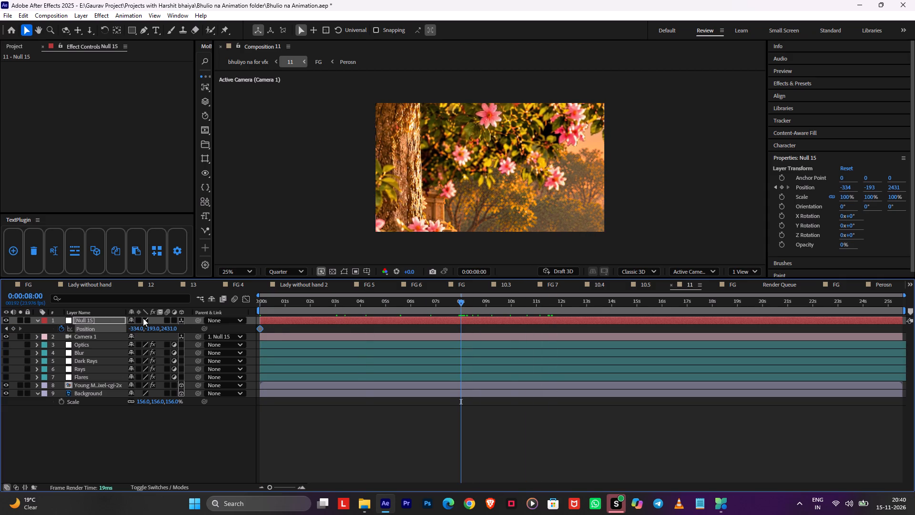
drag(133, 324, 162, 324)
drag(136, 327, 266, 324)
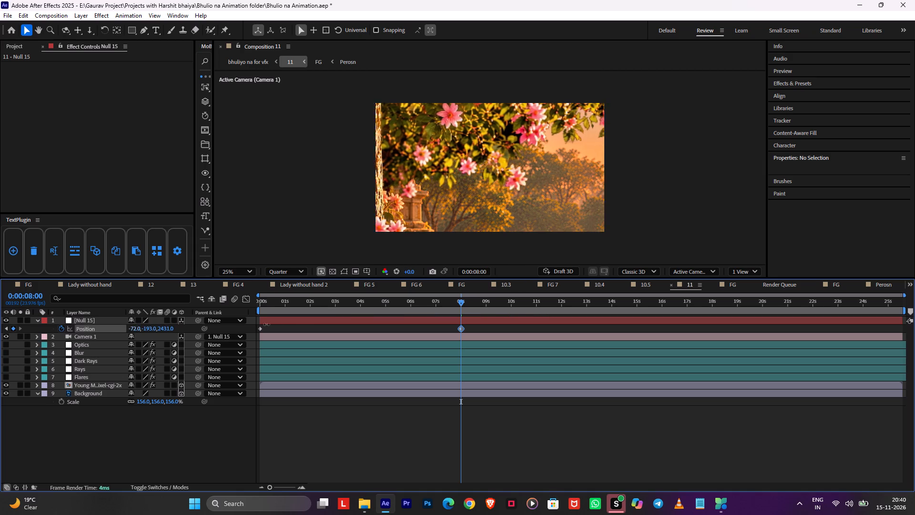
drag(266, 324, 380, 330)
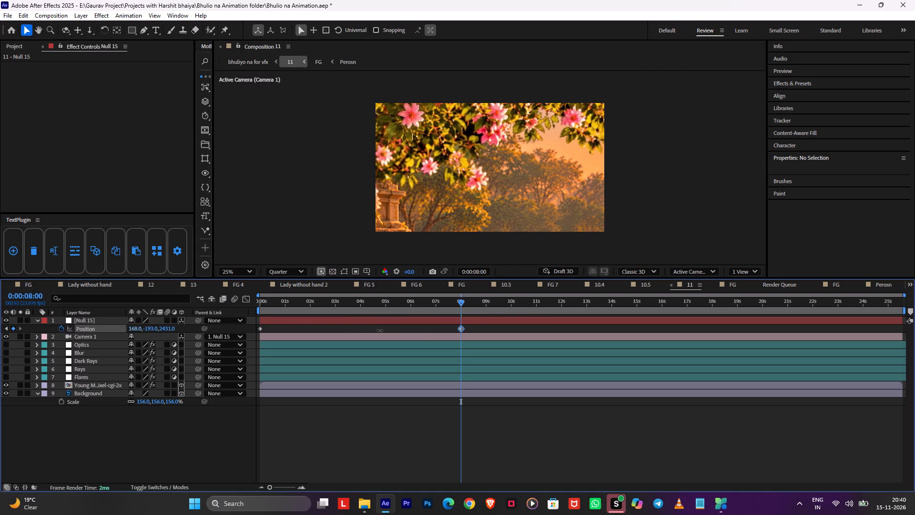
drag(380, 330, 417, 332)
key(F9)
Play shot 11's camera move in bhuliyo na for vfx from its start and save the project.
drag(462, 301, 296, 308)
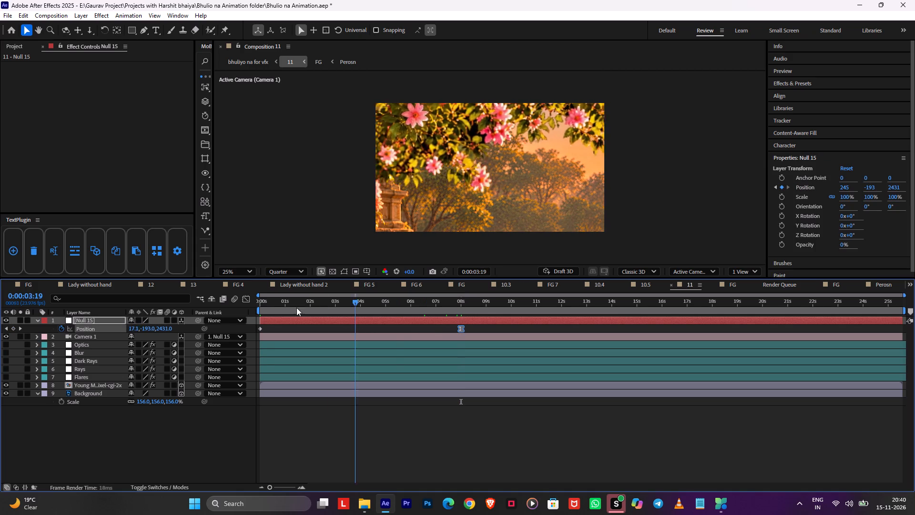
drag(296, 308, 99, 308)
key(Tab)
click(52, 308)
key(space)
key(ctrl+s)
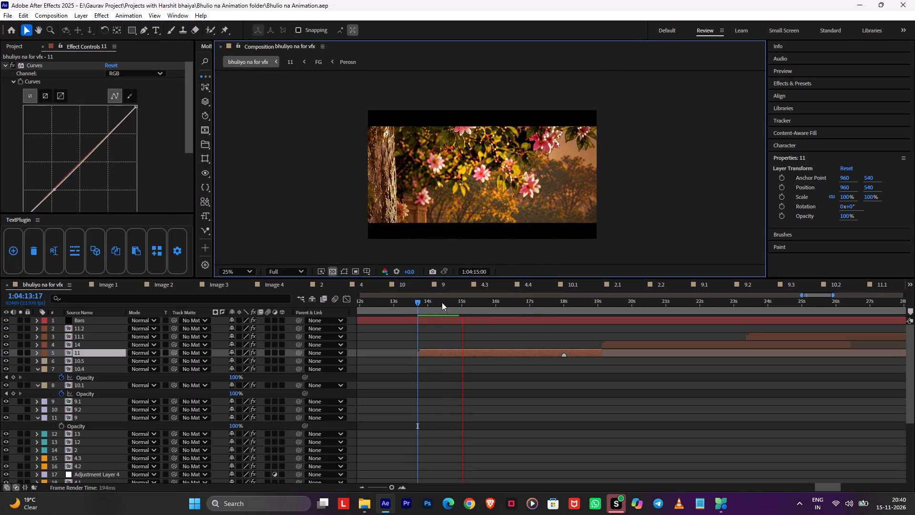
drag(441, 302, 417, 305)
Reopen composition 11 and set Null 15's Position at 0:00:00 to X -157 and Z 2152.
double_click(417, 349)
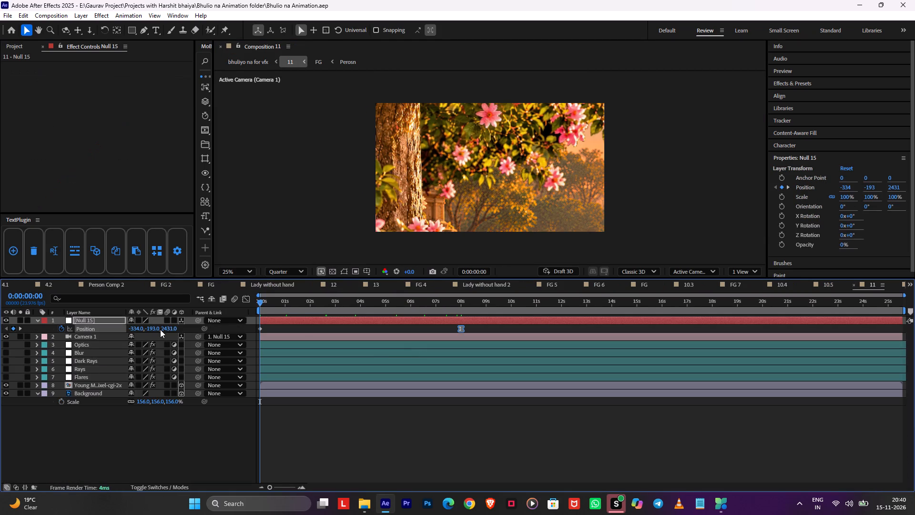
drag(167, 326, 44, 336)
drag(132, 326, 151, 327)
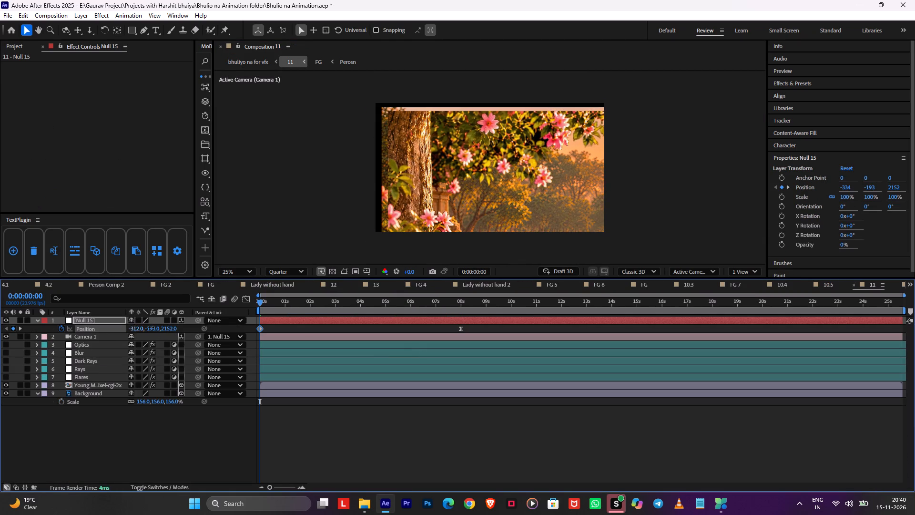
drag(151, 327, 218, 327)
Check the revised shot 11 move in composition 11 and in bhuliyo na for vfx, and save the project.
drag(446, 309, 460, 309)
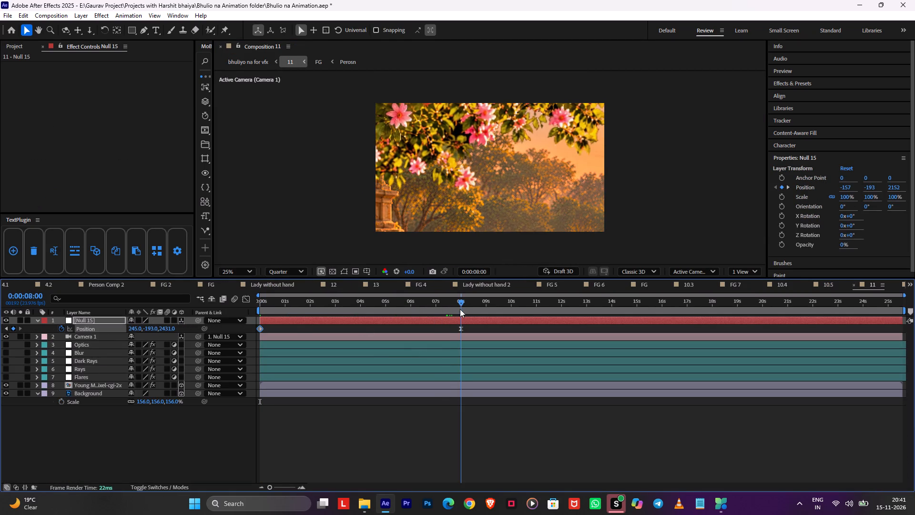
drag(460, 309, 191, 328)
key(Tab)
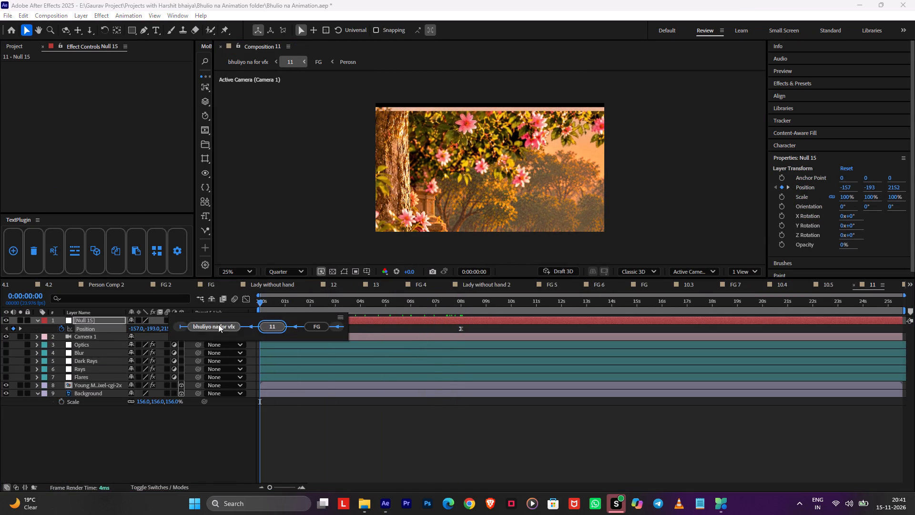
click(213, 324)
key(space)
key(ctrl+s)
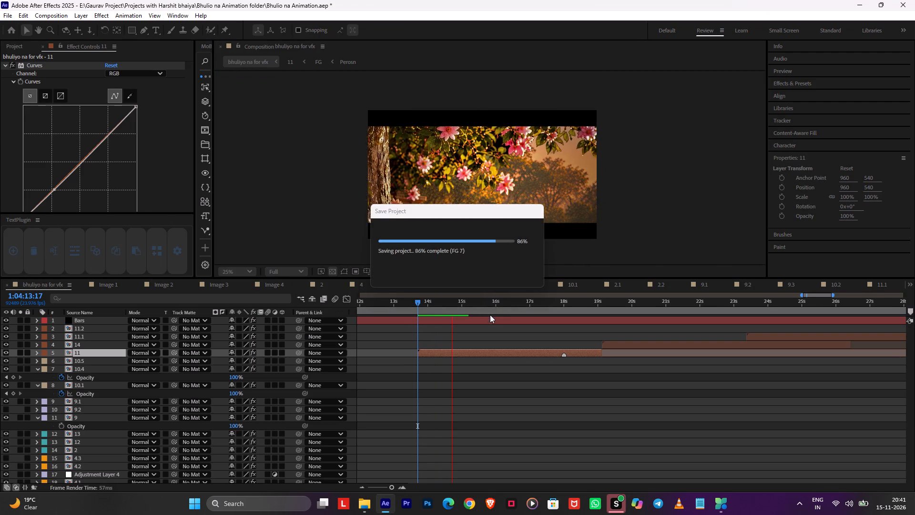
drag(549, 305, 552, 305)
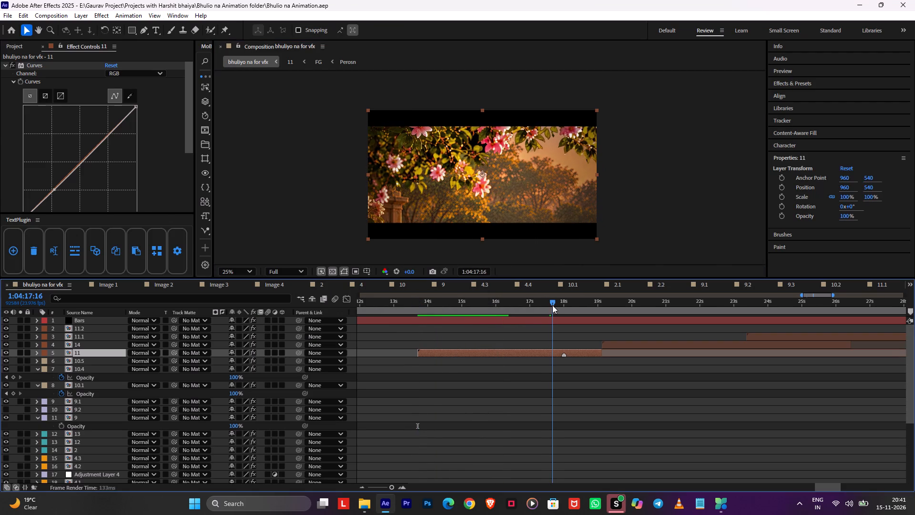
drag(552, 305, 555, 306)
Set the preview resolution to Quarter and turn off Curves and CC Vignette on layer 11.
click(7, 62)
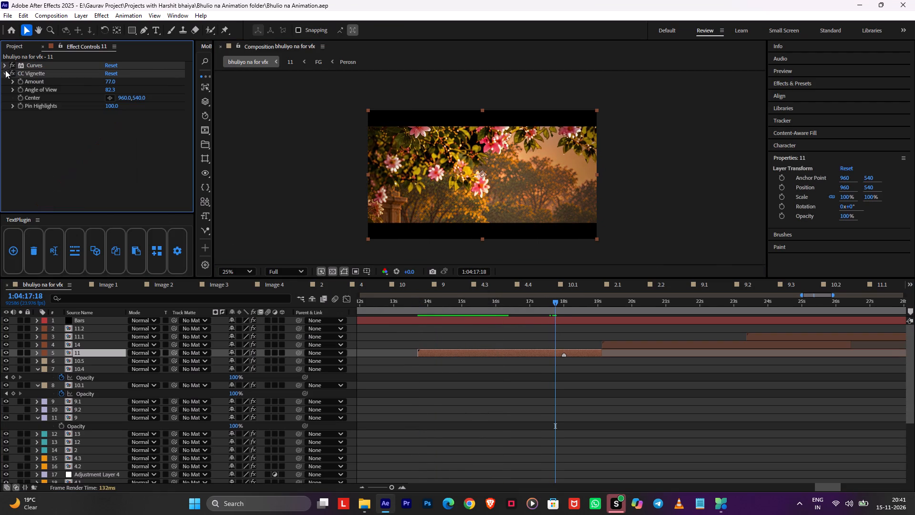
click(5, 72)
click(283, 266)
click(286, 272)
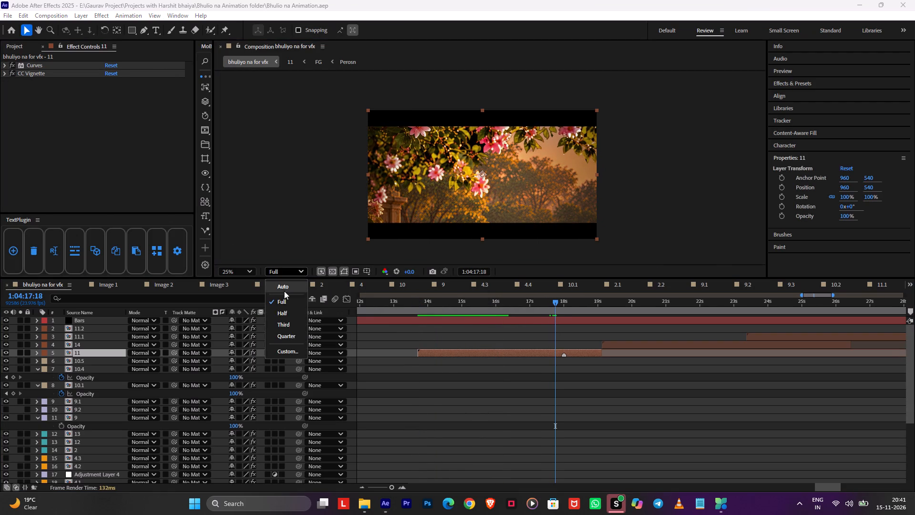
click(281, 335)
drag(13, 68, 13, 89)
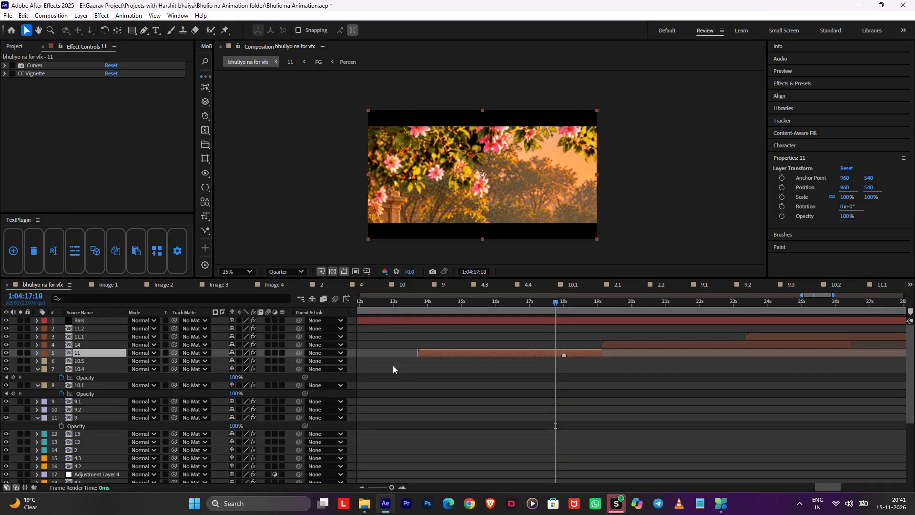
Play the main timeline from 1:04:13:11 through shots 11 and 14, and save the project.
click(439, 399)
click(406, 308)
key(space)
key(ctrl+s)
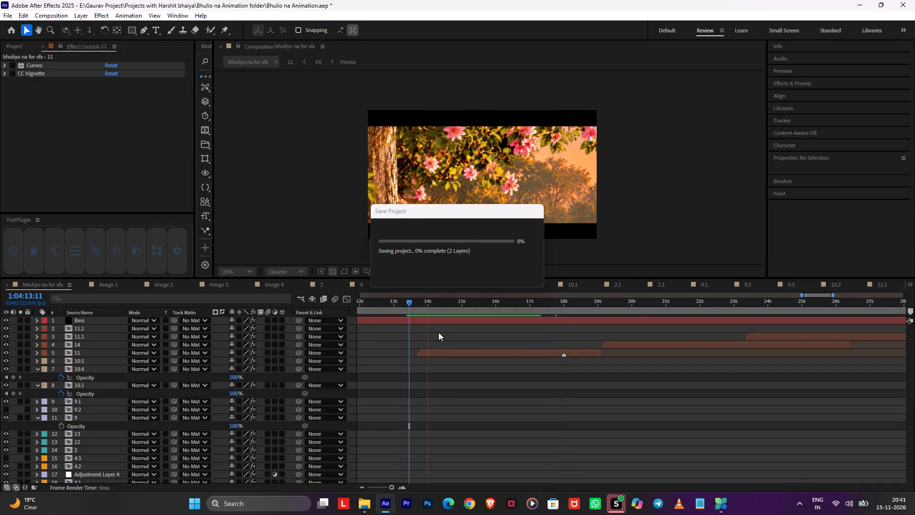
middle_drag(551, 332, 418, 335)
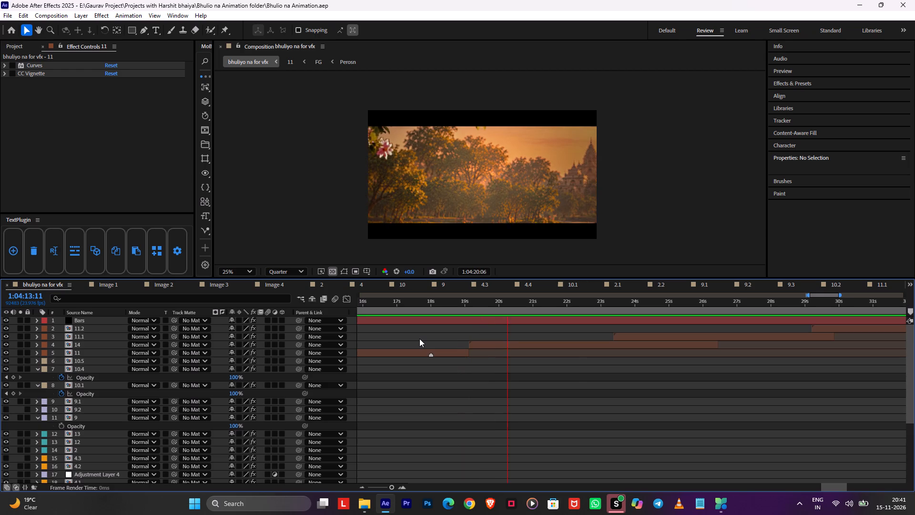
Open composition 14 and its nested FG to examine which compositions use that foreground.
click(474, 312)
double_click(478, 342)
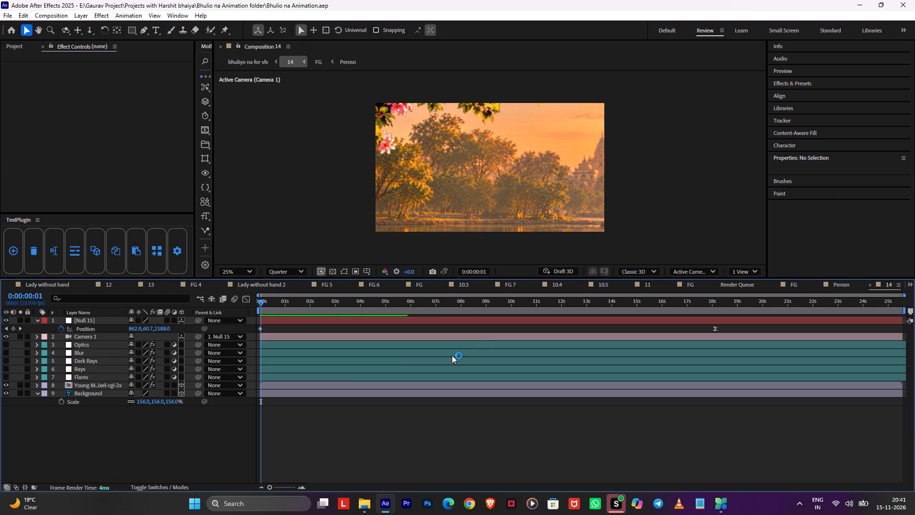
click(344, 381)
click(334, 384)
key(Tab)
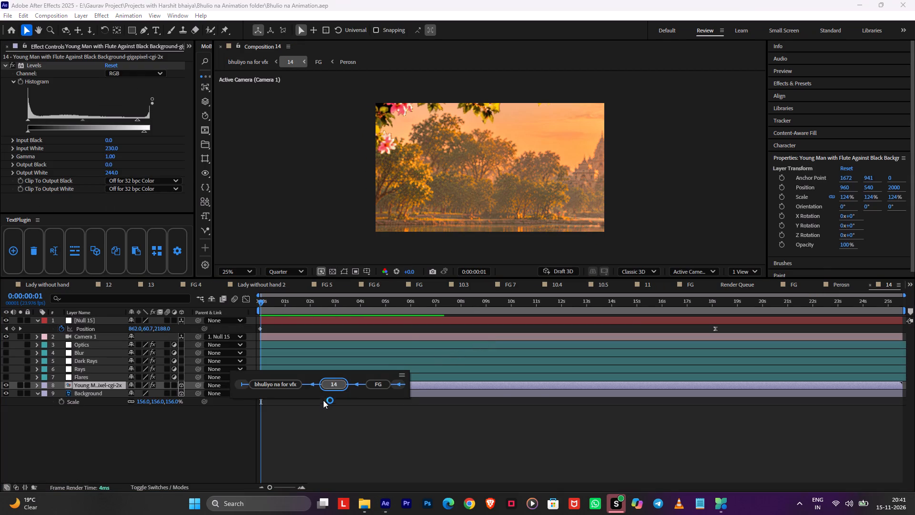
click(322, 403)
double_click(288, 385)
key(Tab)
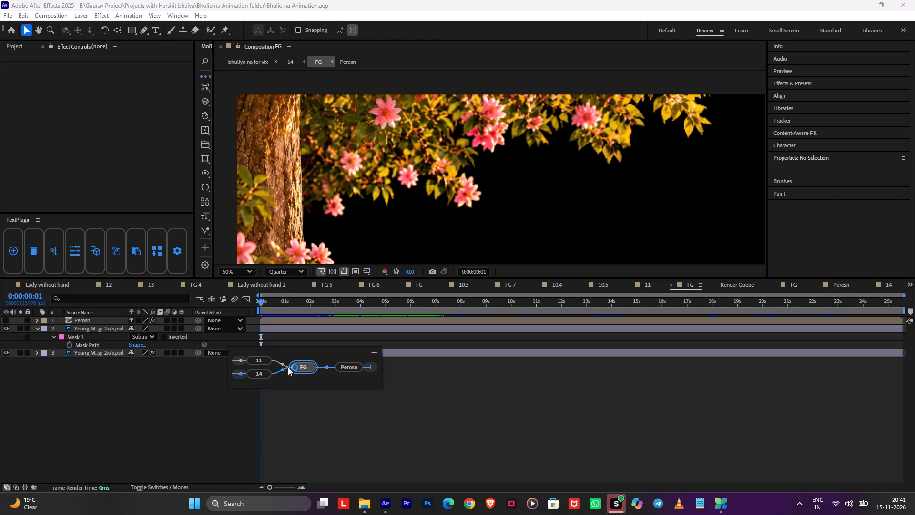
In composition 11, duplicate the foreground layer's source FG in the project and replace the layer's source with the duplicate.
click(260, 359)
click(306, 383)
right_click(306, 383)
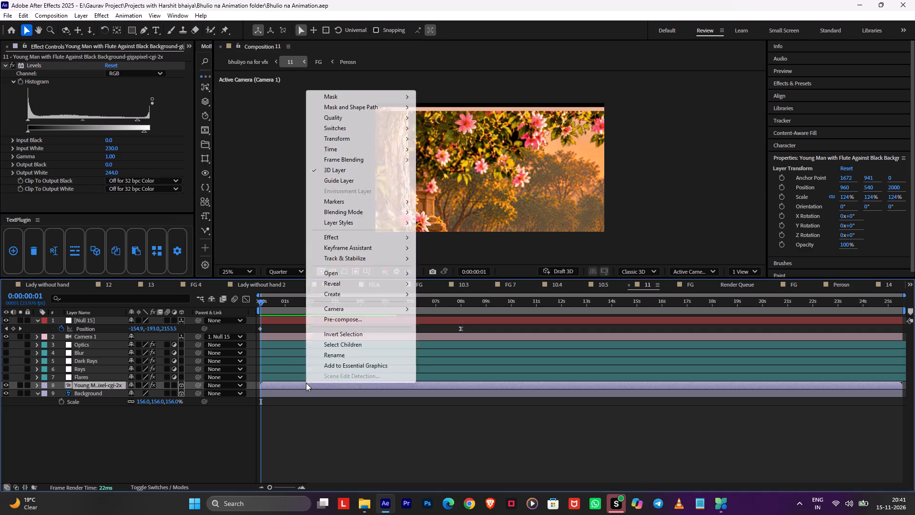
click(450, 296)
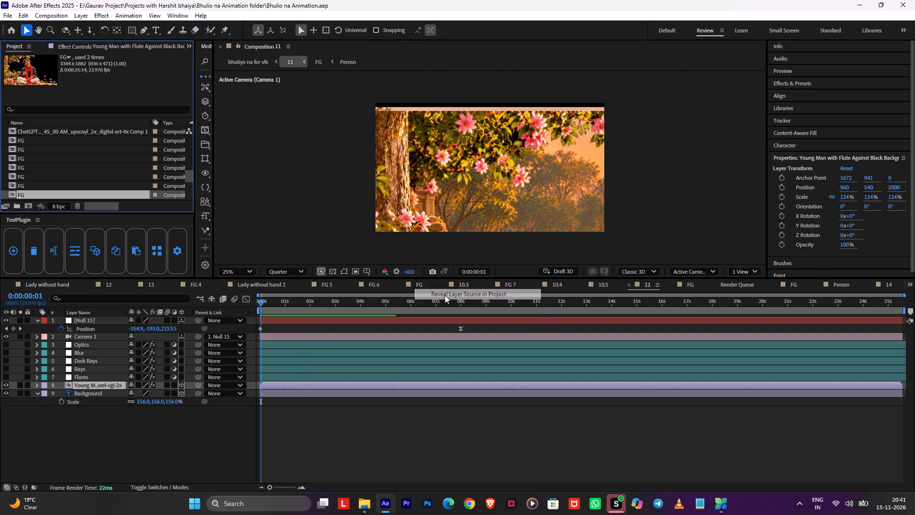
key(ctrl+d)
drag(43, 131, 91, 357)
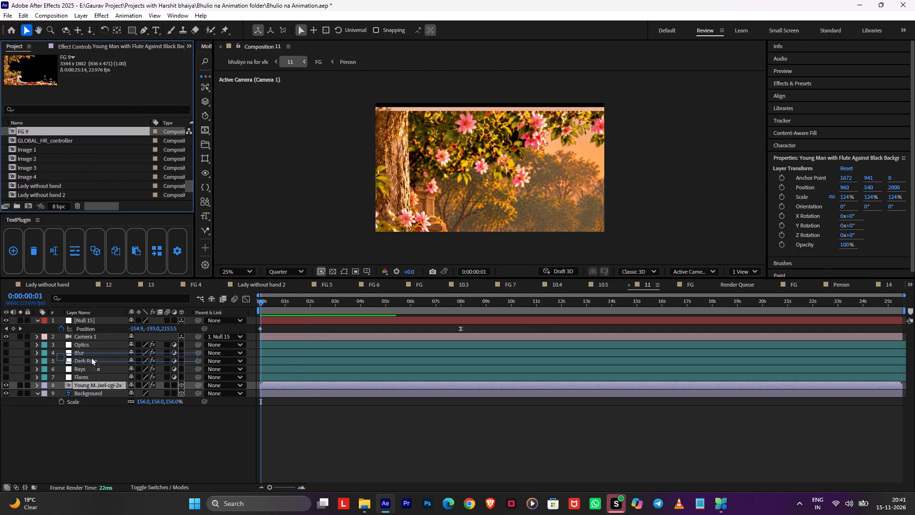
drag(91, 357, 89, 383)
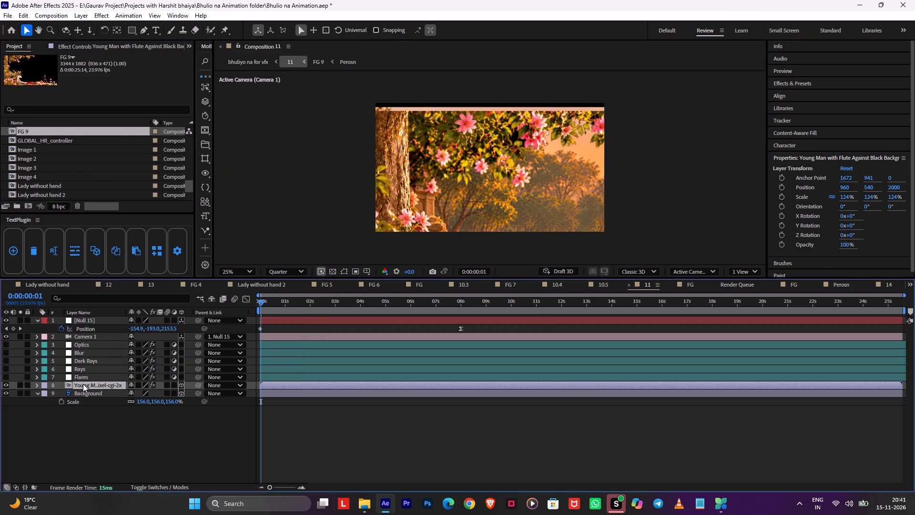
Return to bhuliyo na for vfx, open the FG nested in composition 14, go to 0:00:00 and save the project.
key(Tab)
click(61, 382)
double_click(481, 345)
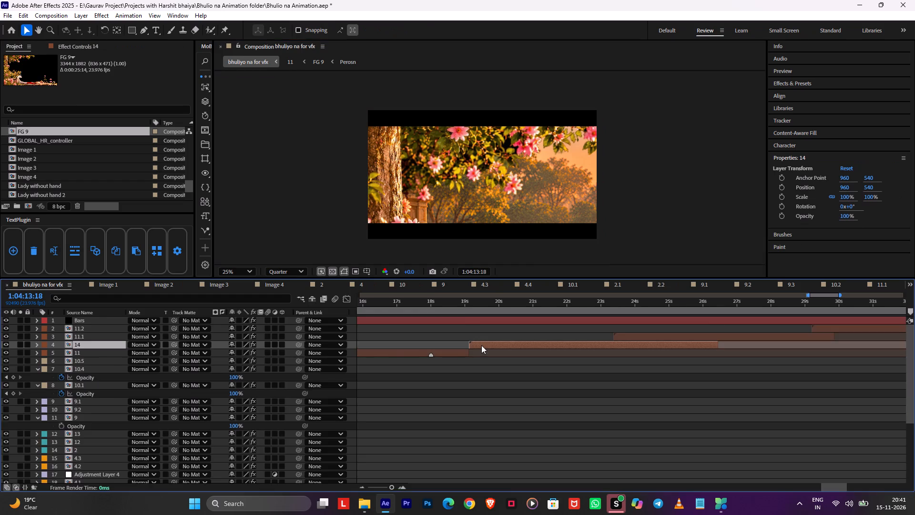
double_click(376, 385)
click(361, 381)
drag(357, 305, 349, 306)
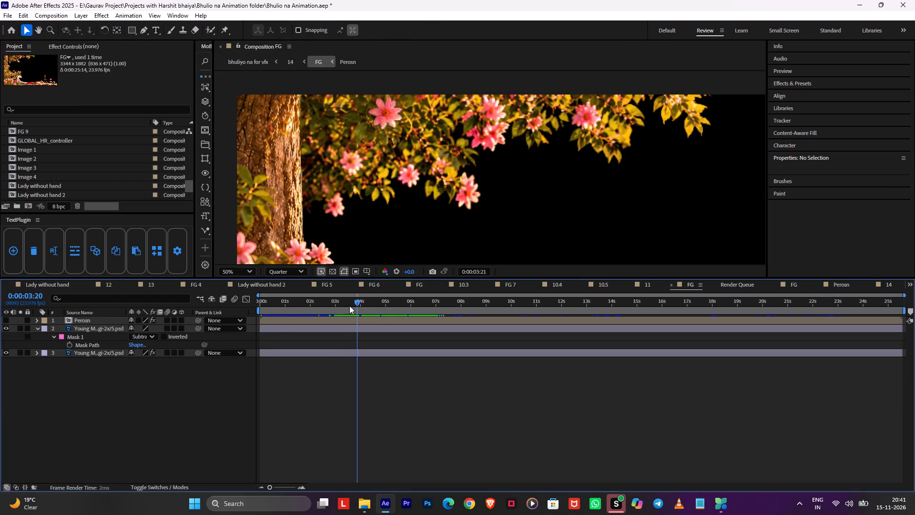
drag(349, 306, 186, 317)
key(Tab)
click(303, 373)
scroll(458, 198, down, 1)
key(ctrl+s)
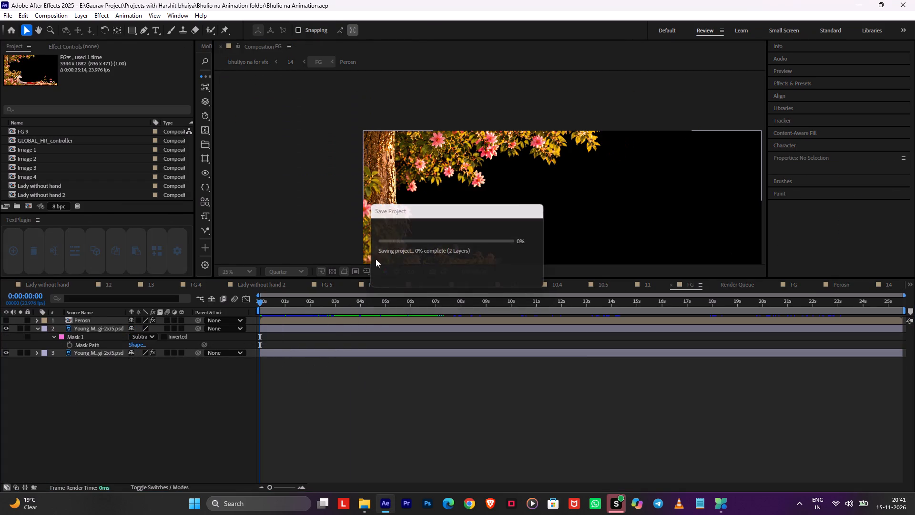
Make the Perosn layer visible in FG and return to composition 14.
key(Tab)
click(281, 351)
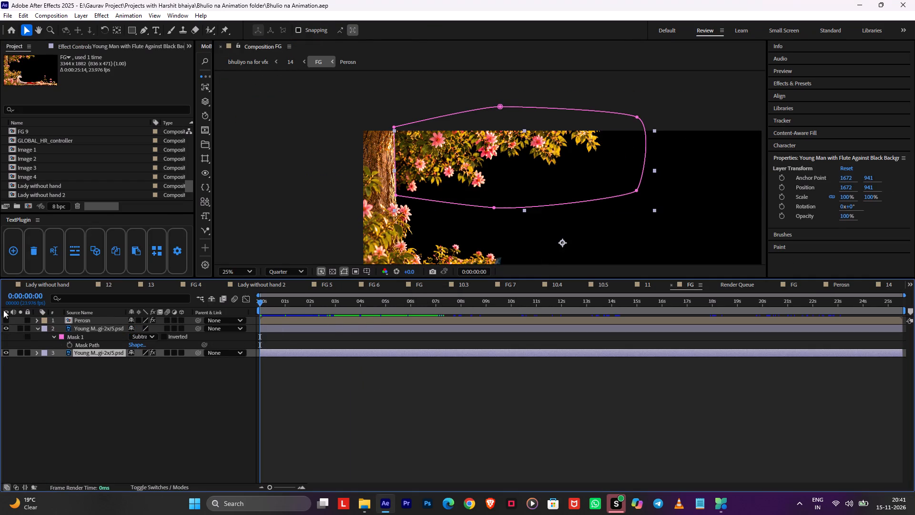
click(7, 317)
key(Tab)
click(353, 342)
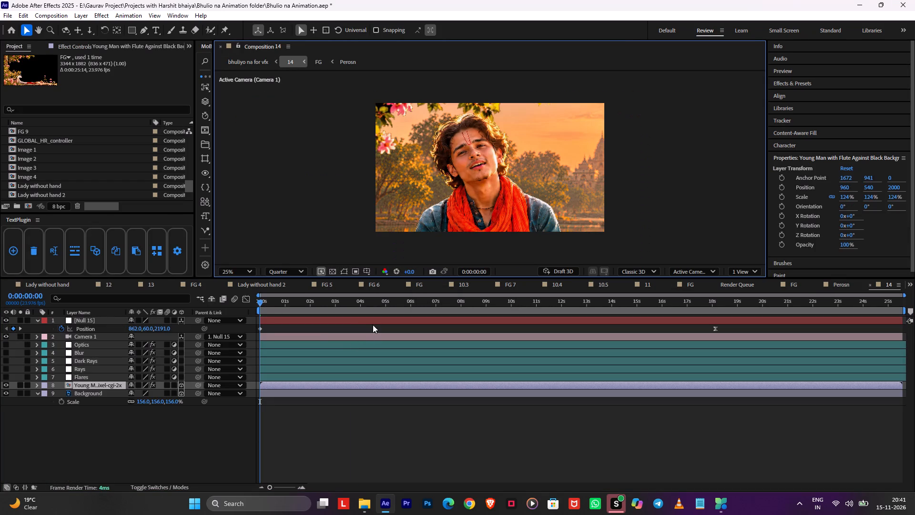
Set Null 15's Position at 0:00:00 in composition 14 to Y 899 and Z 1925.
drag(166, 327, 65, 352)
drag(144, 329, 510, 293)
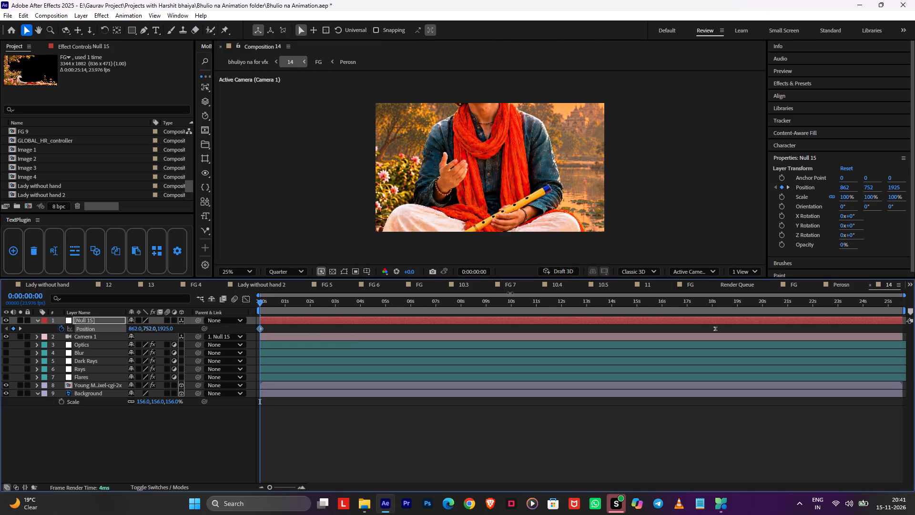
drag(510, 293, 584, 289)
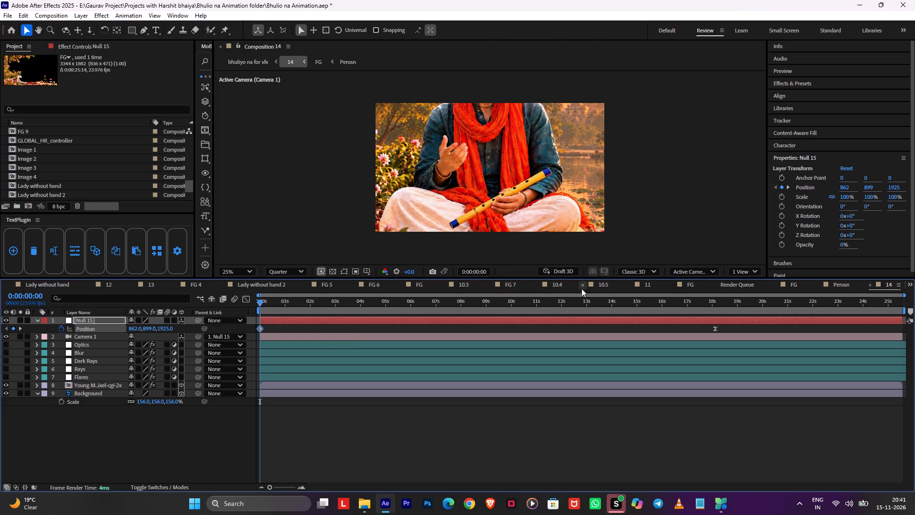
Scrub the start of the move and delete Null 15's end Position keyframe just after 0:00:18.
drag(349, 303, 252, 332)
drag(252, 332, 252, 332)
click(714, 325)
key(Delete)
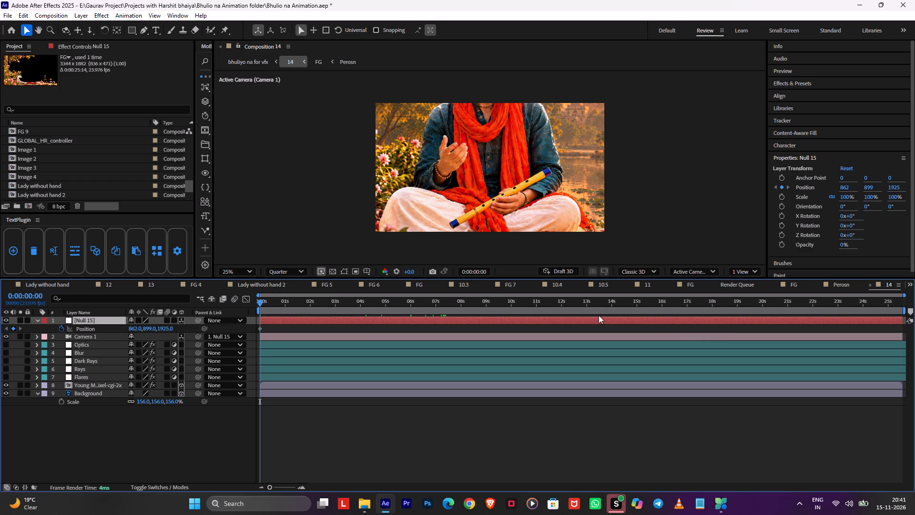
At 0:00:10:00, keyframe Null 15's Position with a higher Z and lower Y, apply Easy Ease, and scrub back to the start.
drag(538, 302, 511, 304)
drag(166, 329, 313, 323)
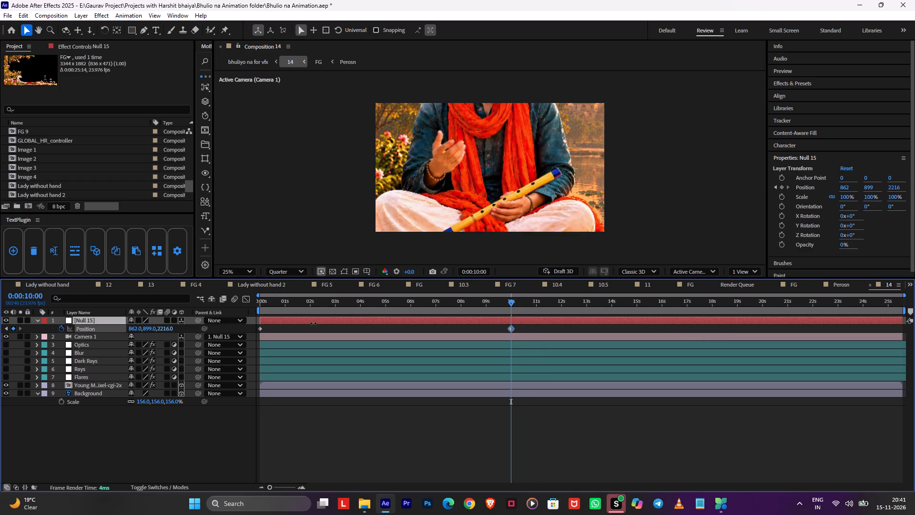
drag(313, 323, 325, 322)
drag(147, 328, 0, 356)
key(F9)
drag(347, 310, 94, 336)
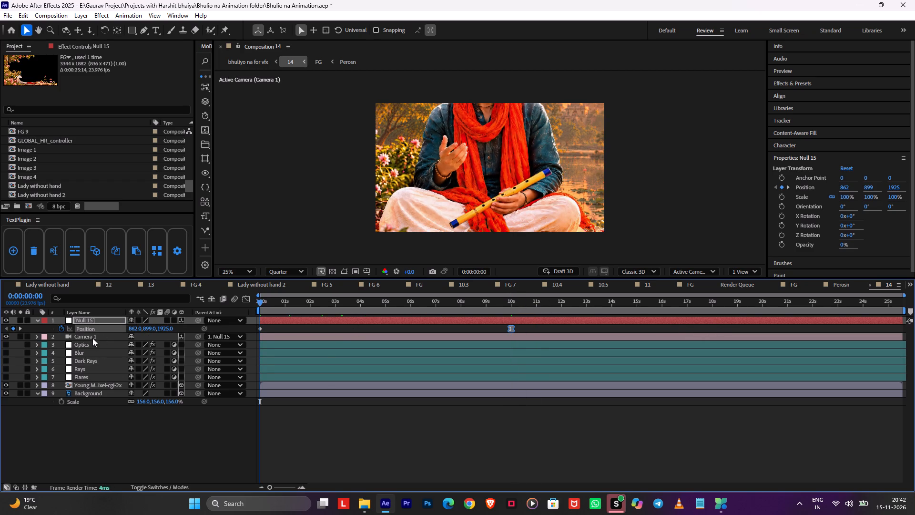
In bhuliyo na for vfx, disable the Curves and CC Vignette effects on layer 14 and save the project.
key(Tab)
click(43, 333)
key(Tab)
click(51, 336)
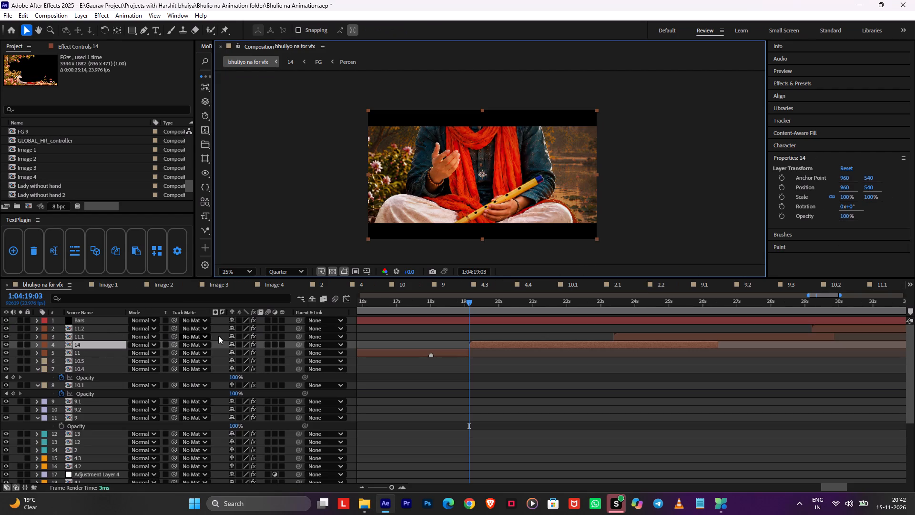
click(85, 50)
click(6, 64)
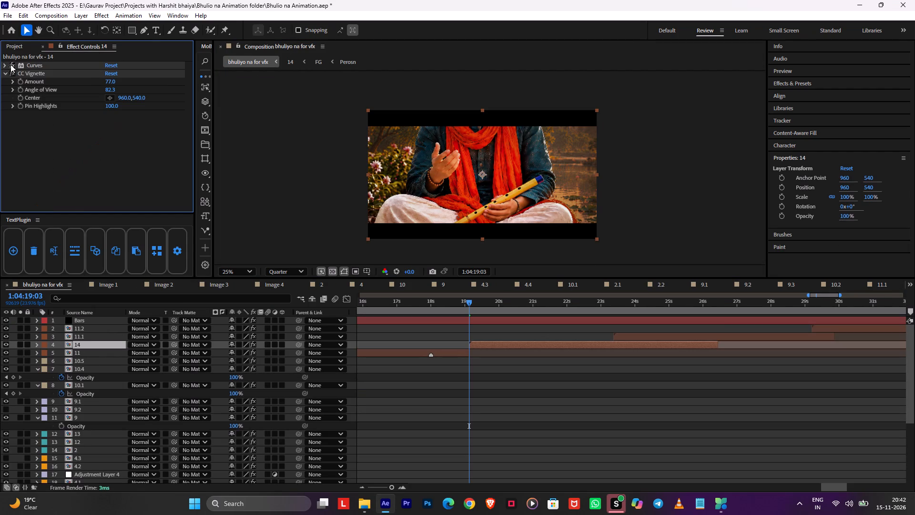
click(12, 64)
click(11, 73)
key(ctrl+s)
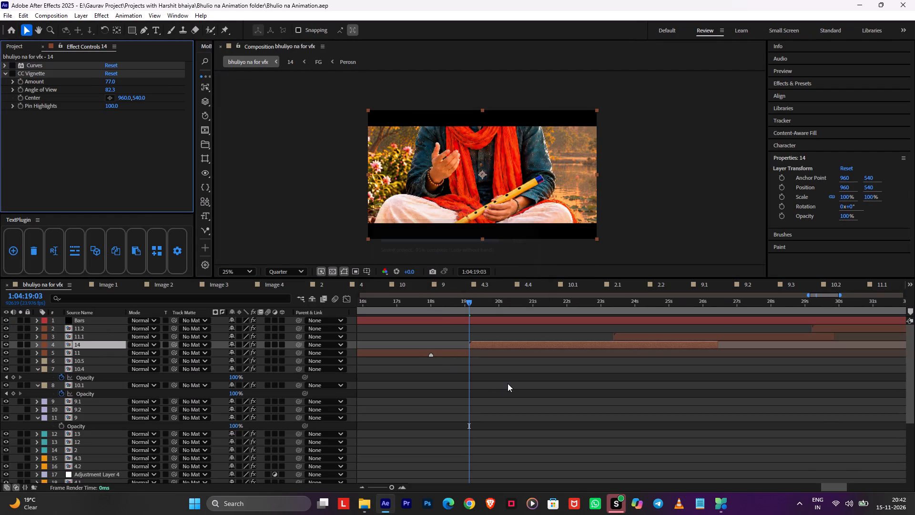
Preview shot 14 up to the start of layer 11.1 and examine the contents of composition 11.1.
key(space)
alt+scroll(503, 374, up, 1)
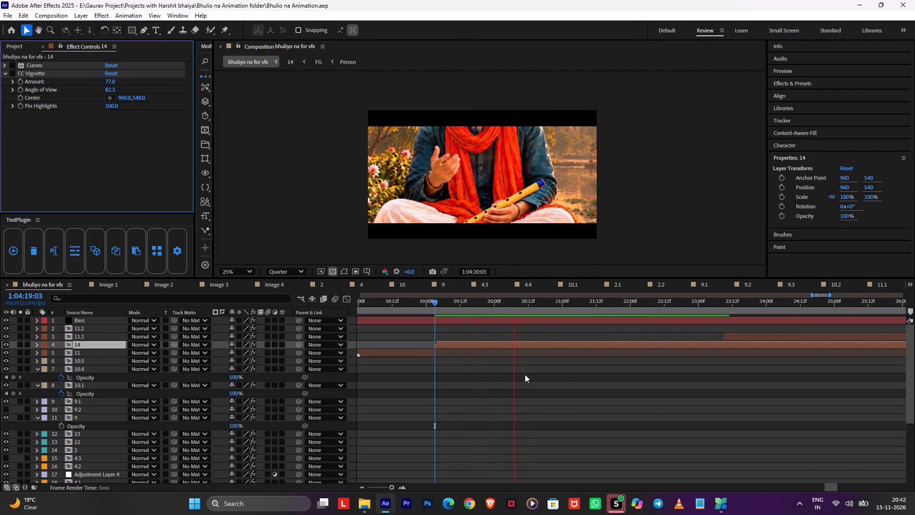
middle_drag(590, 376, 468, 382)
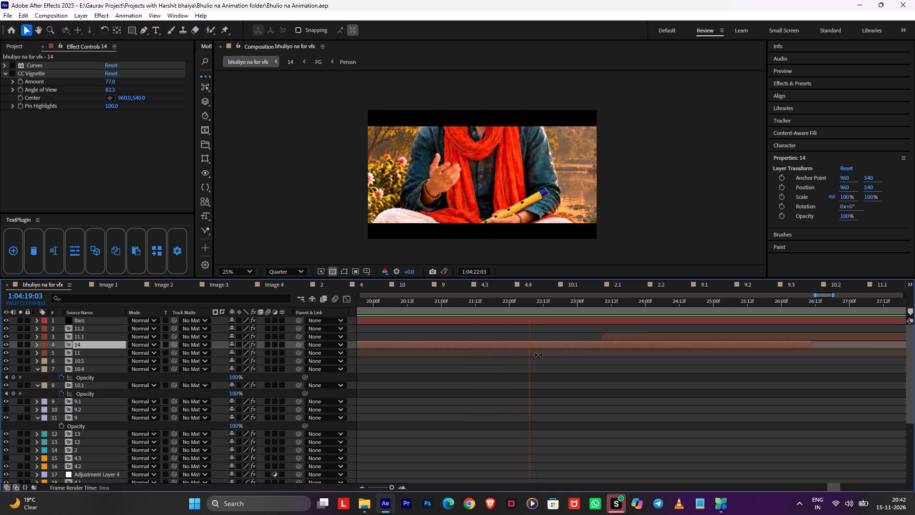
drag(591, 309, 602, 310)
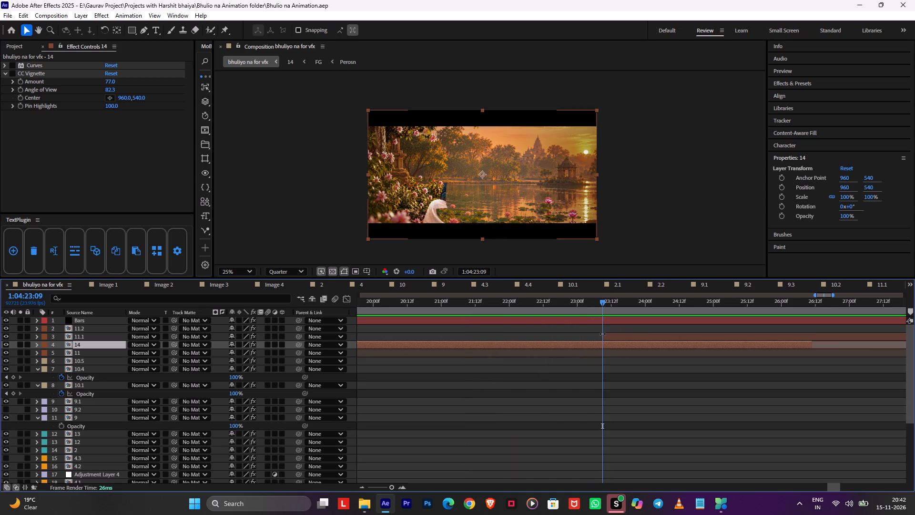
double_click(604, 338)
key(Tab)
click(483, 379)
click(478, 361)
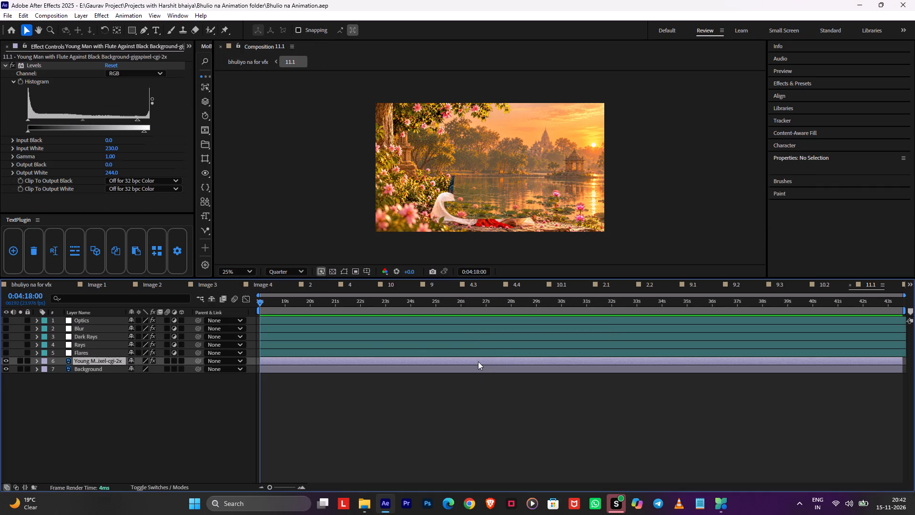
key(Tab)
click(428, 361)
click(611, 345)
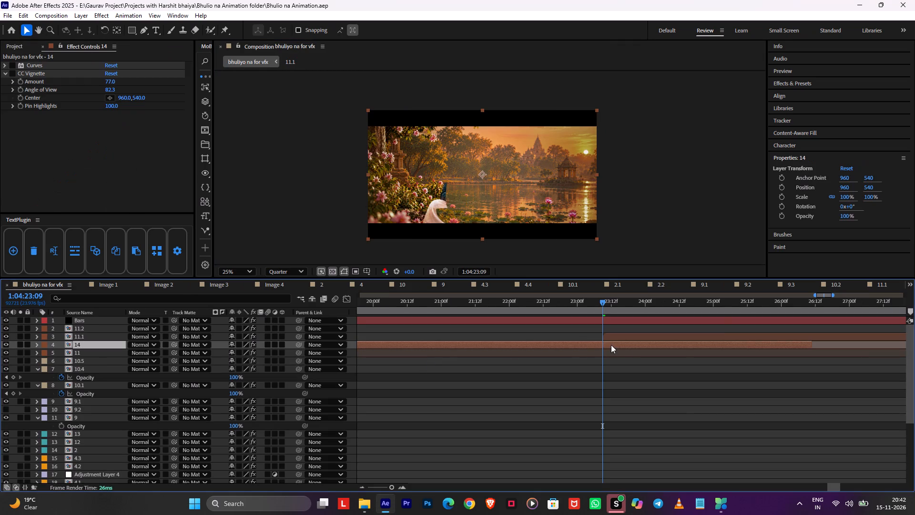
Duplicate composition 14 in the project and replace layer 11.1 in the main composition with the duplicate.
right_click(611, 345)
click(737, 256)
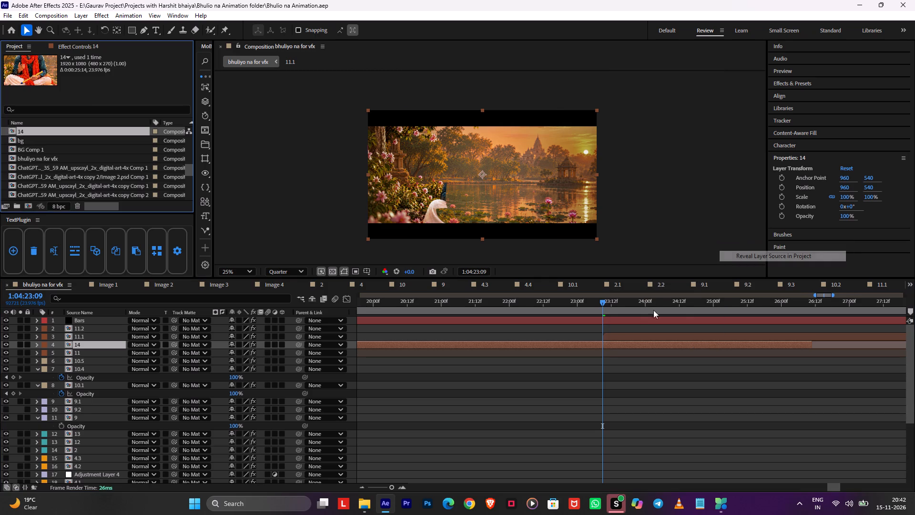
click(610, 338)
click(28, 133)
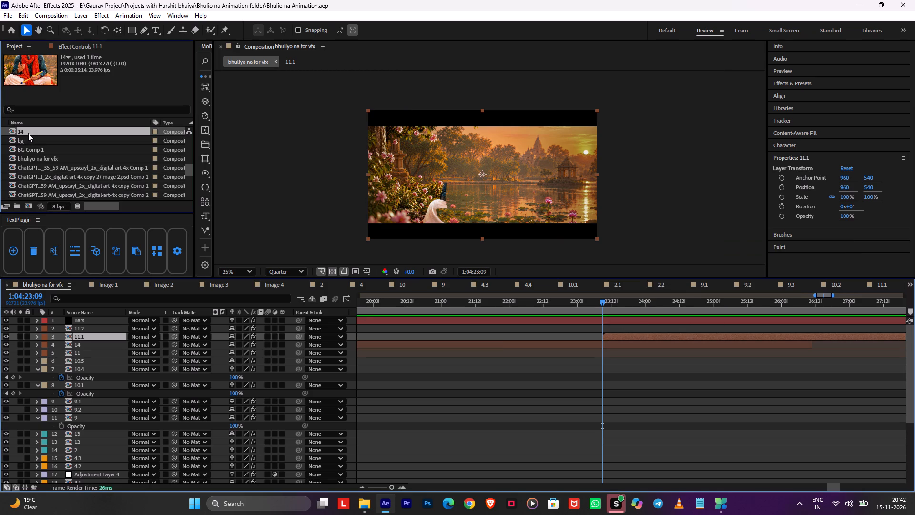
key(ctrl+d)
drag(26, 131, 104, 279)
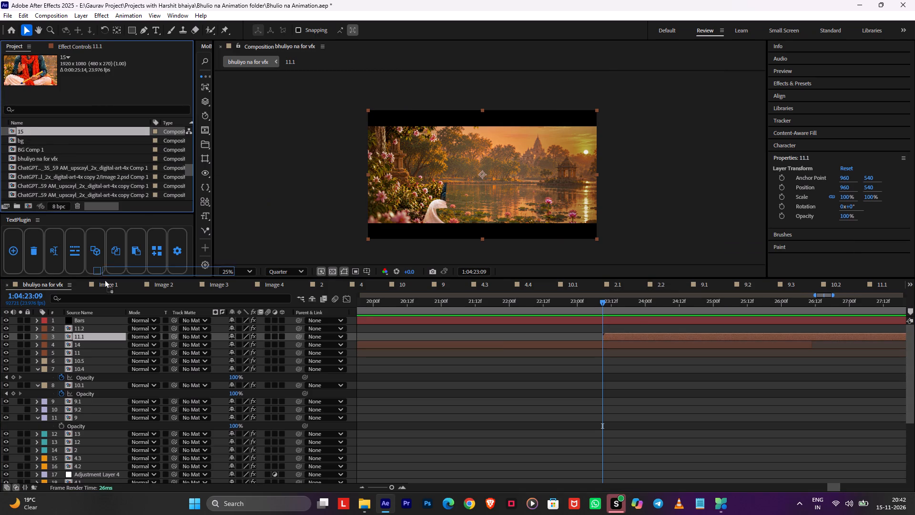
drag(104, 279, 83, 335)
In composition 15, set Null 15's Position Y at 0:00:00:00 to 236 to frame the man's face.
double_click(618, 336)
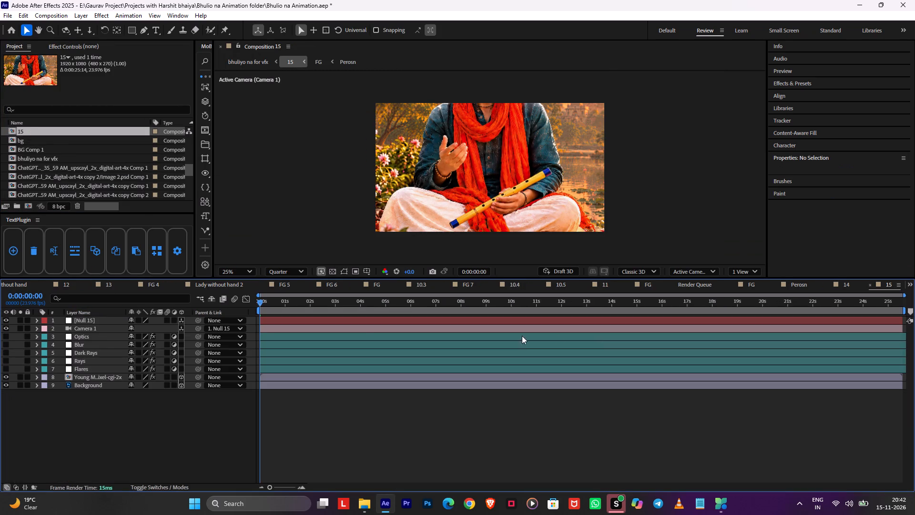
click(267, 318)
key(p)
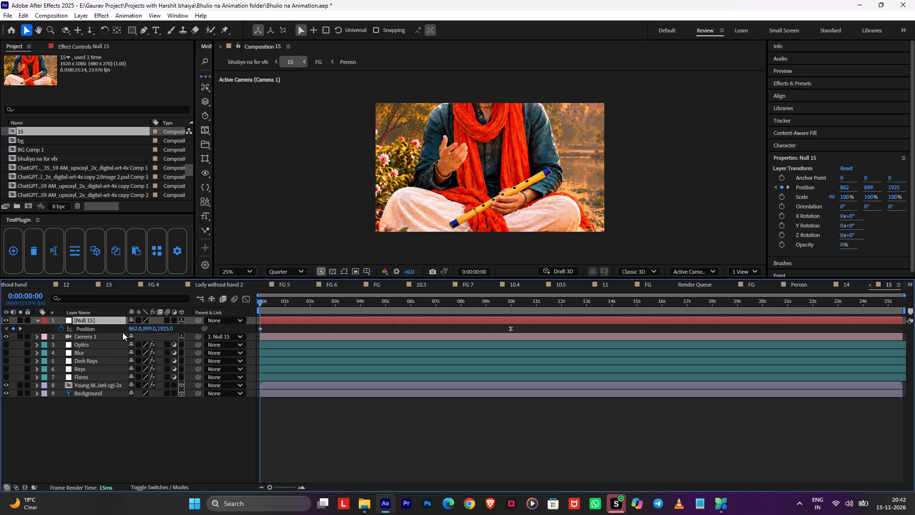
drag(146, 325, 0, 354)
drag(145, 330, 10, 344)
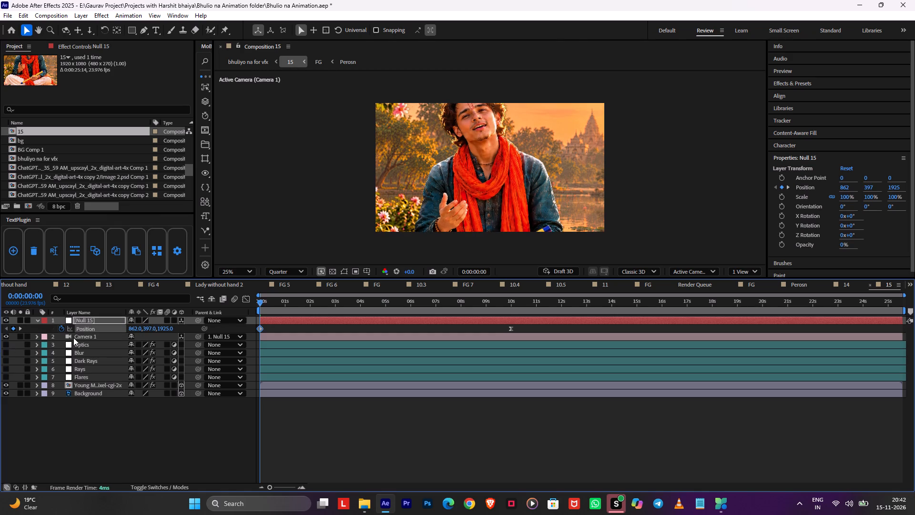
drag(151, 330, 66, 338)
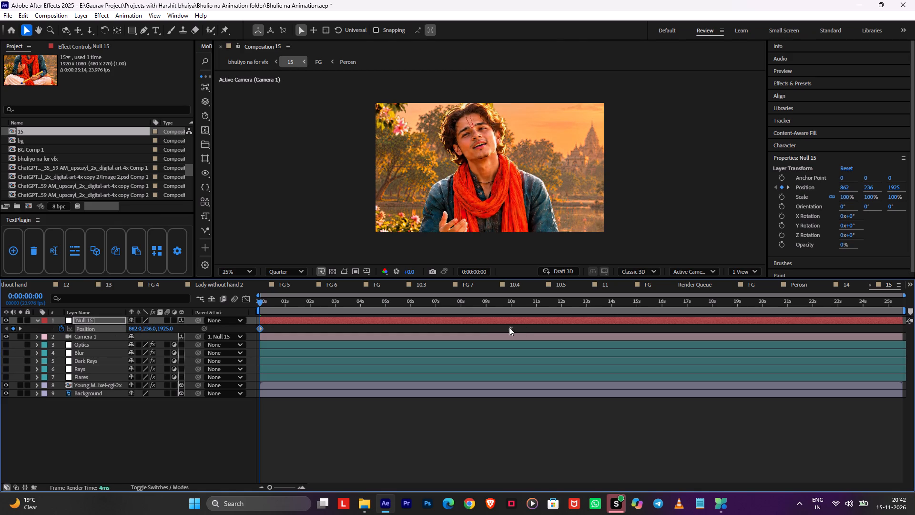
Delete Null 15's Position keyframe at 0:00:10:00, keyframe Position Z at 1278 at 0:00:09:15, and save from the main composition.
click(509, 327)
key(Delete)
click(501, 311)
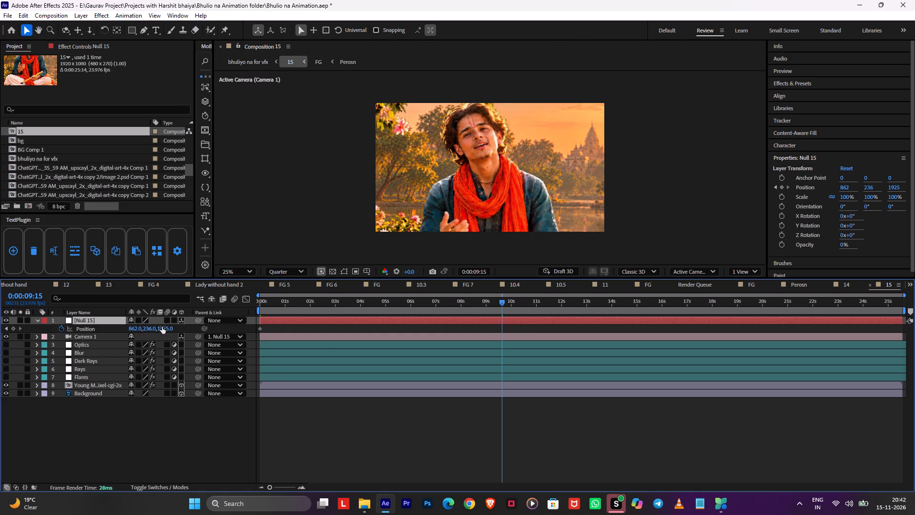
drag(166, 327, 31, 345)
drag(168, 328, 28, 343)
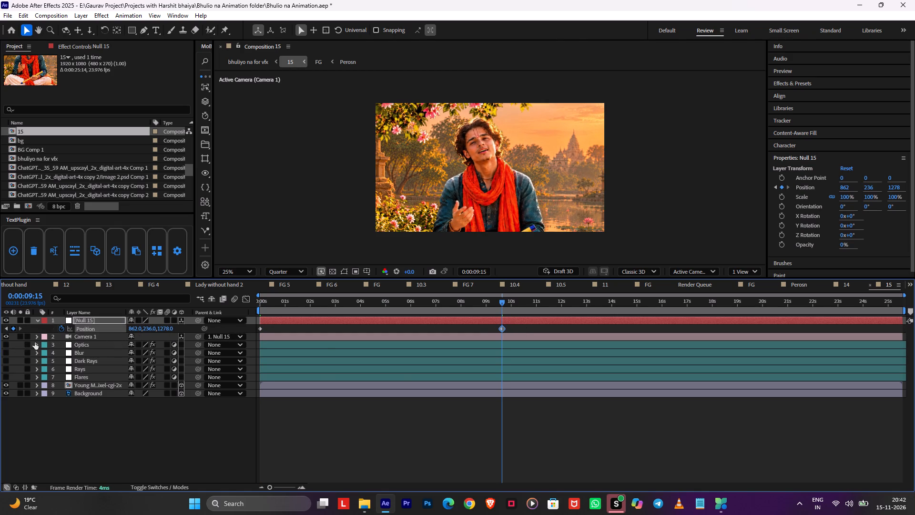
key(Tab)
click(276, 382)
key(ctrl+s)
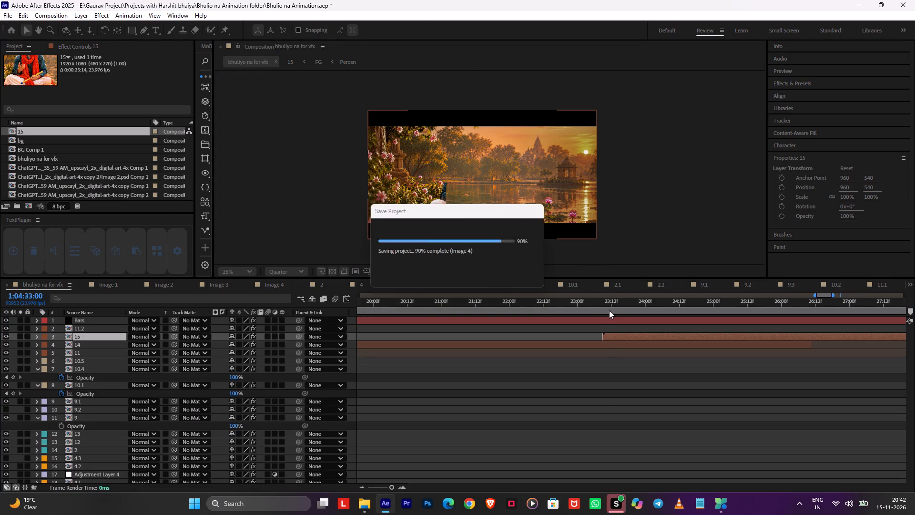
Copy layer 10.4's two Opacity keyframes onto layer 15 at 1:04:23:09, save the project, and preview the fade.
drag(609, 310, 420, 320)
key(space)
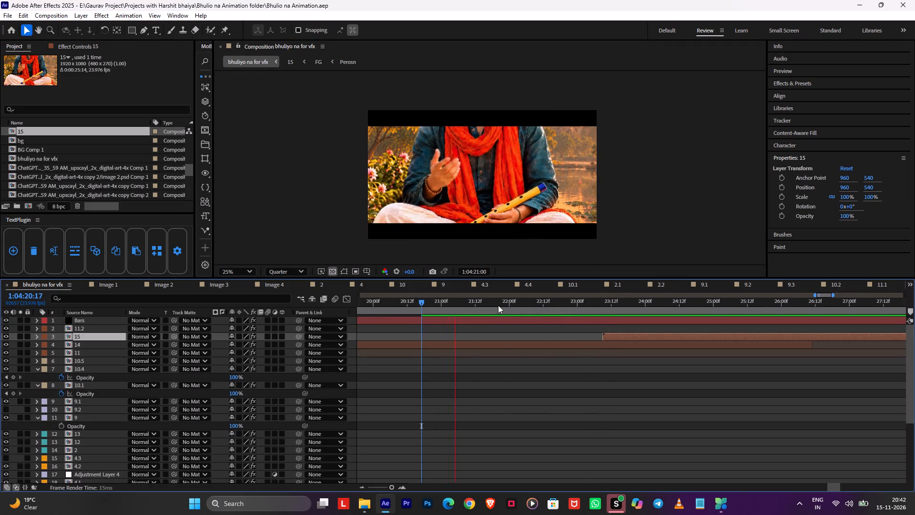
alt+scroll(569, 344, down, 3)
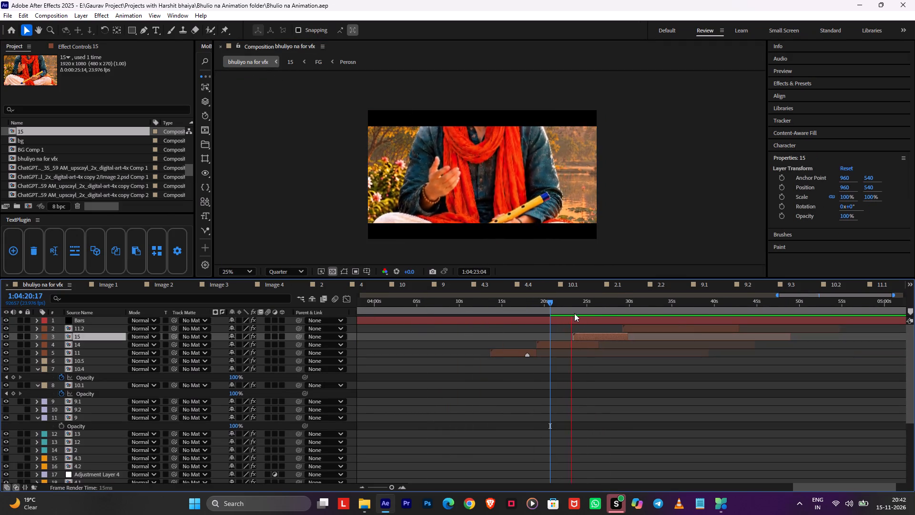
drag(566, 311, 574, 312)
click(505, 354)
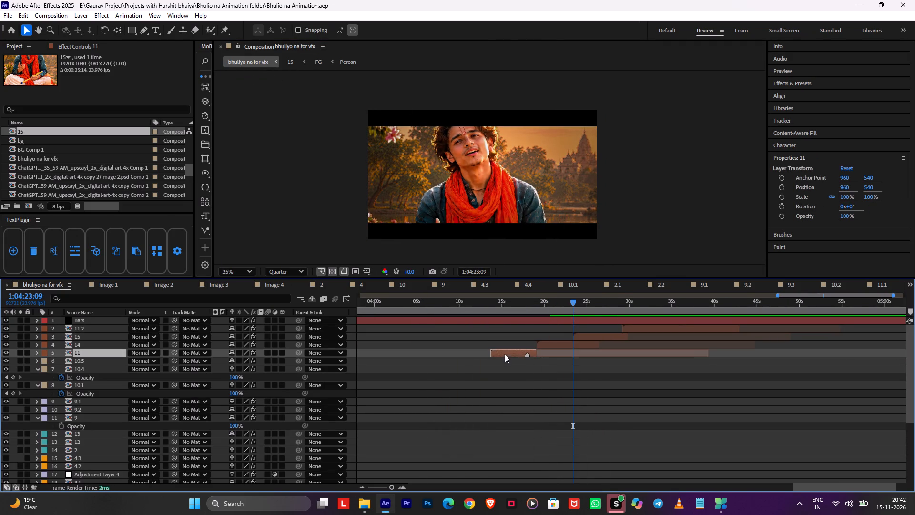
click(540, 343)
key(t)
alt+scroll(540, 344, down, 3)
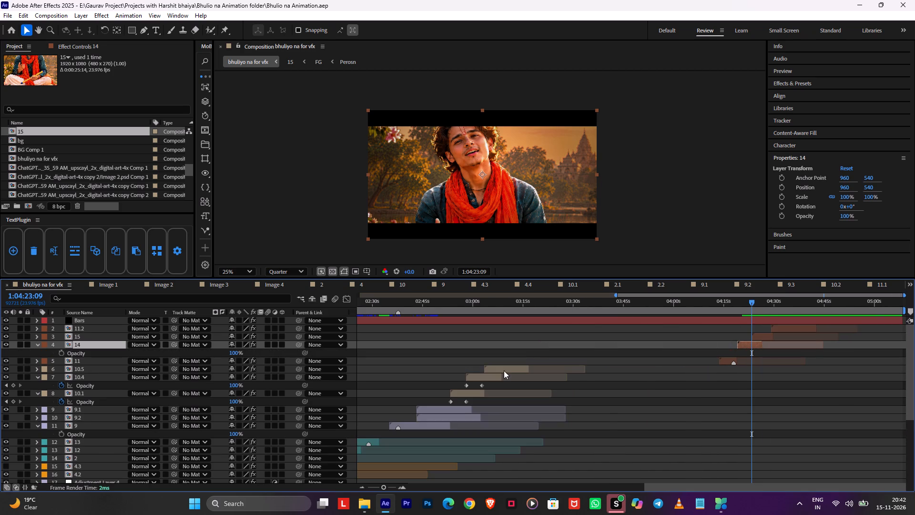
drag(495, 386, 413, 385)
key(ctrl+c)
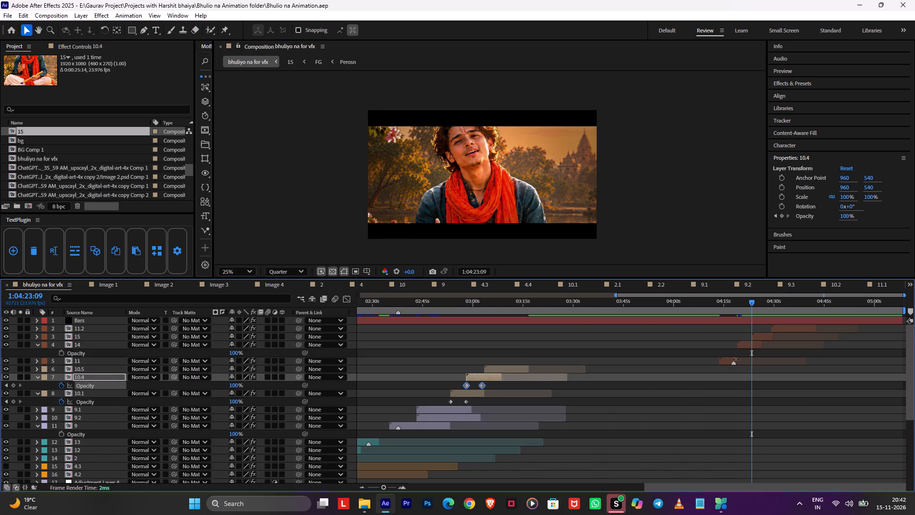
click(764, 339)
key(i)
key(ctrl+v)
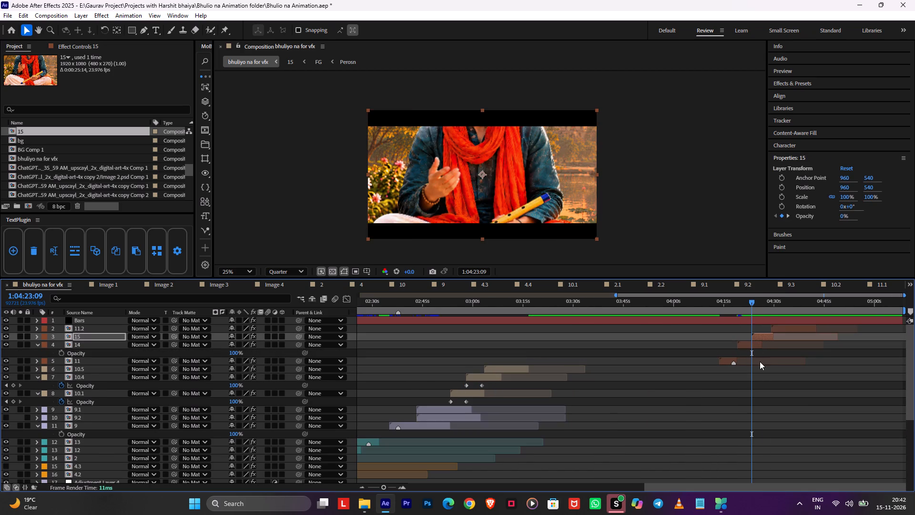
click(761, 380)
key(space)
key(ctrl+s)
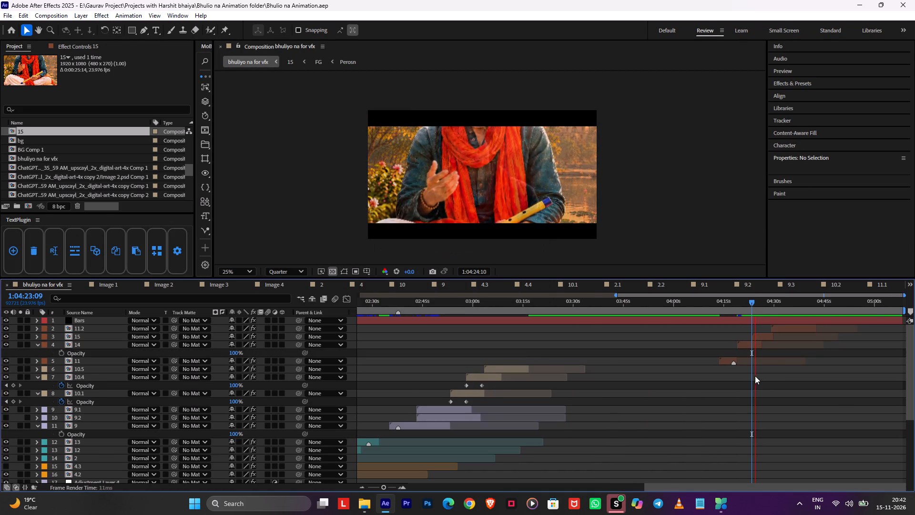
alt+scroll(777, 365, up, 1)
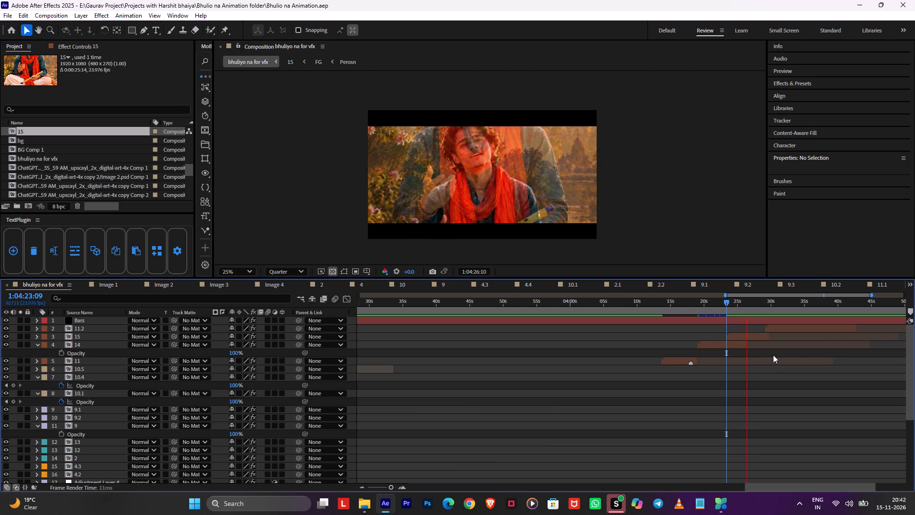
key(space)
Extend layer 14's out point to the end of layer 15 at about 1:04:30 and preview the transition.
drag(748, 345, 768, 345)
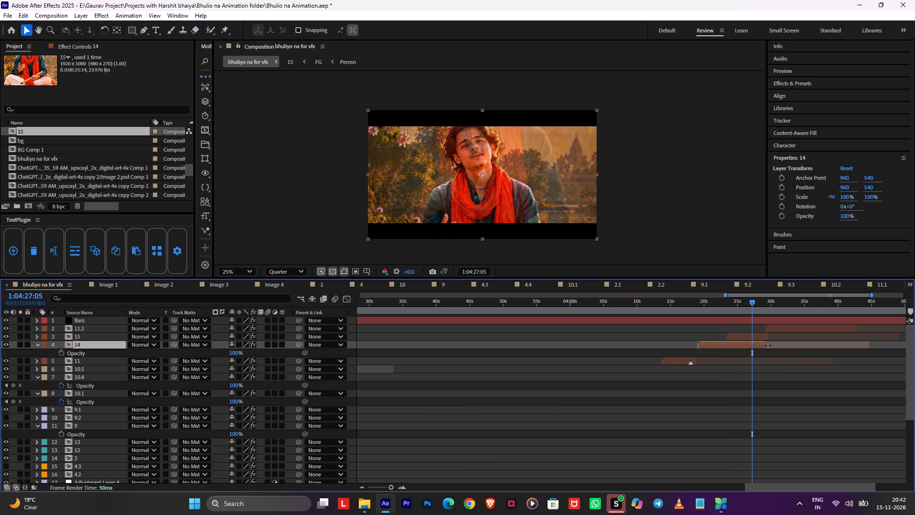
drag(768, 345, 770, 346)
drag(747, 307, 695, 316)
key(space)
alt+scroll(720, 341, up, 2)
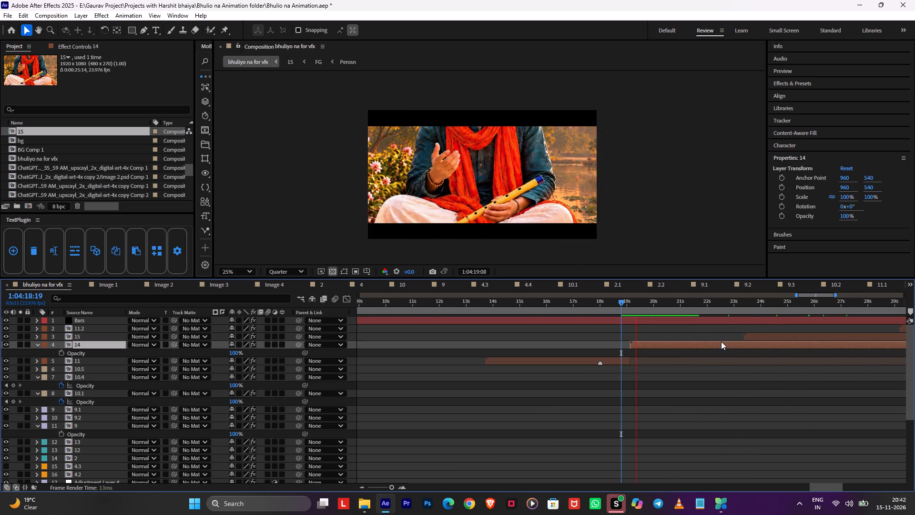
Preview the cut from layer 11 to 14 and extend layer 11's out point to about 1:04:24.
drag(612, 306, 607, 306)
key(space)
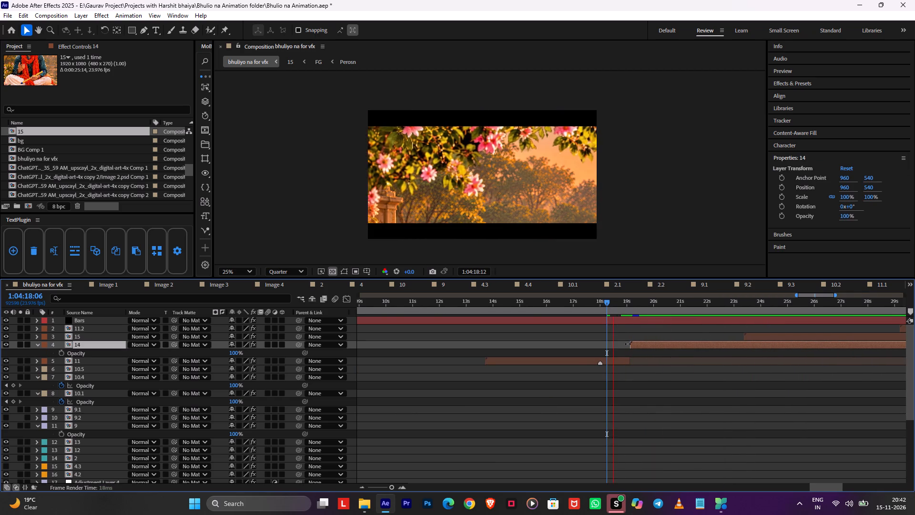
click(628, 305)
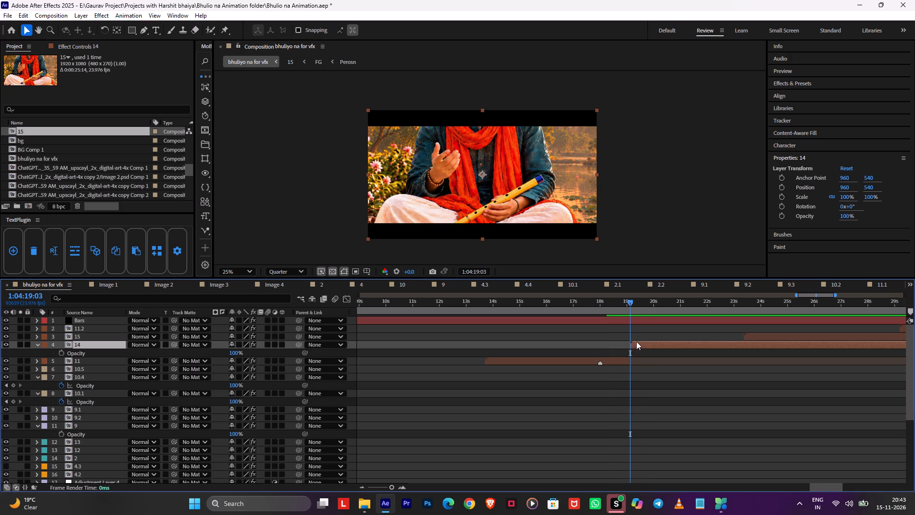
drag(629, 359, 758, 361)
Paste the Opacity fade onto layer 14 at 1:04:19:03, move its end keyframe to about 1:04:22, save, and preview.
click(691, 345)
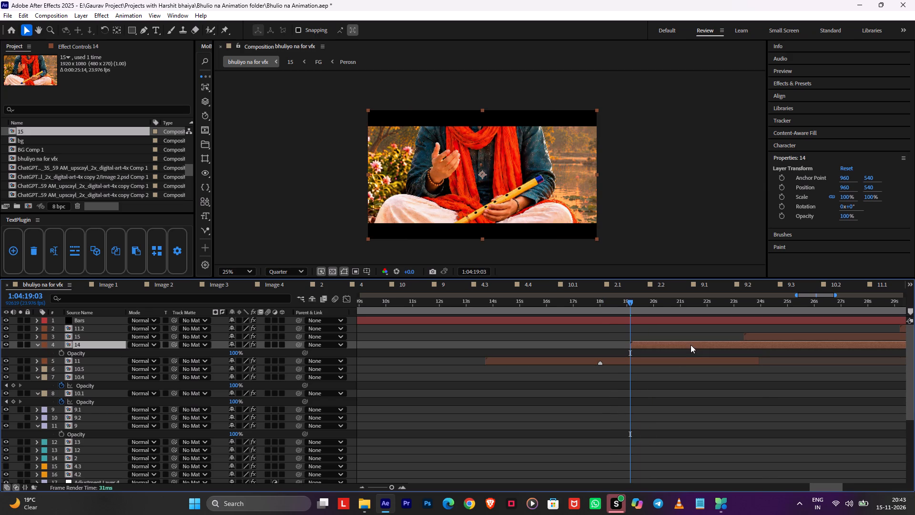
key(ctrl+v)
alt+drag(758, 353, 713, 356)
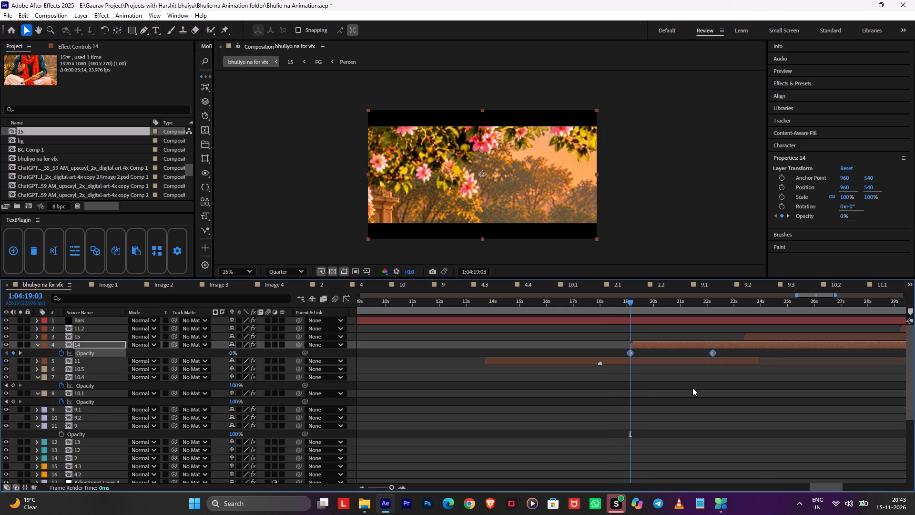
click(692, 388)
key(space)
key(ctrl+s)
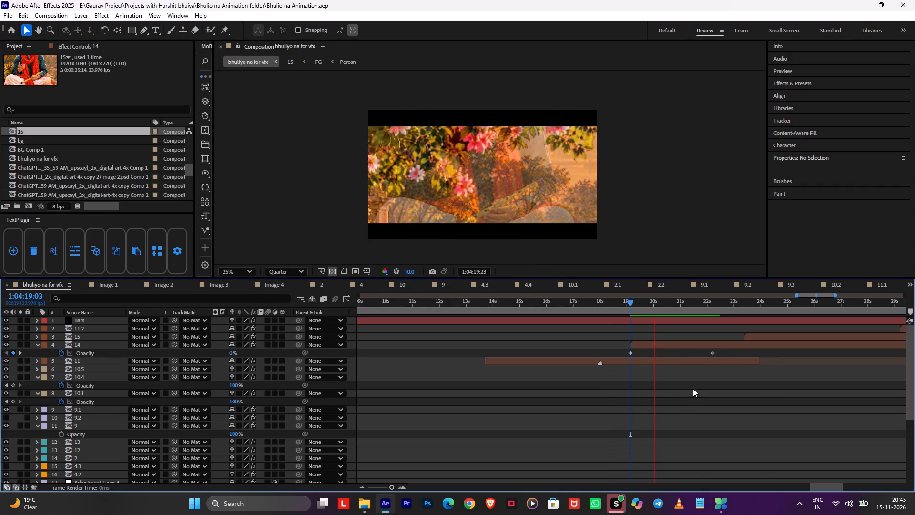
click(623, 308)
key(space)
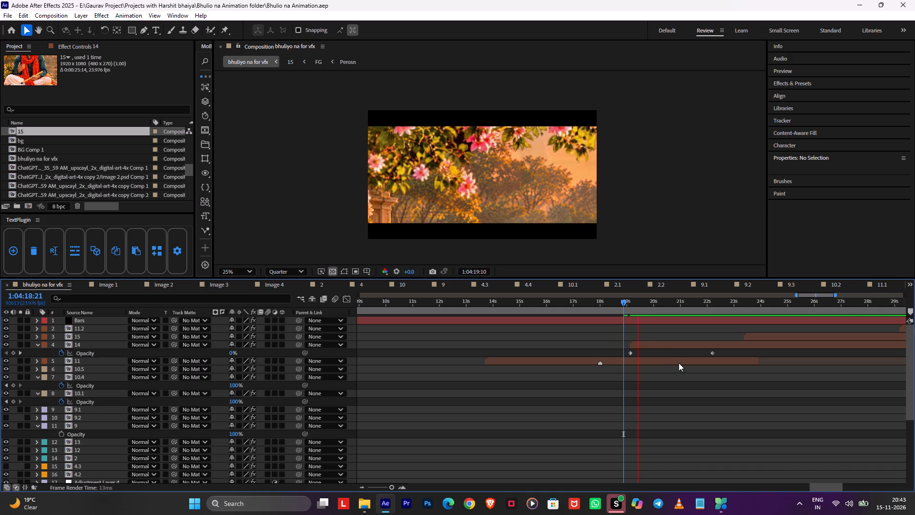
middle_drag(705, 375, 565, 390)
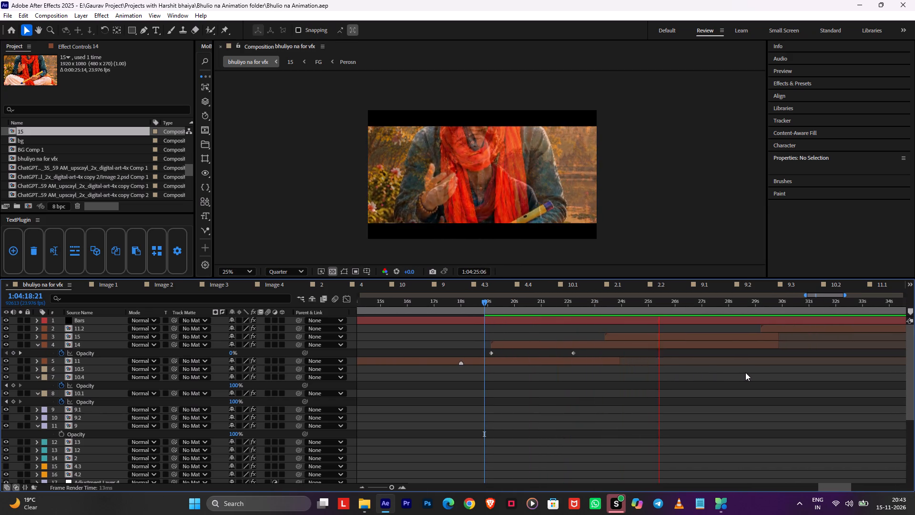
Preview the end of layer 15 up to 1:04:29:05, save the project, and examine the segment markers and remaining layers.
middle_drag(771, 372, 673, 396)
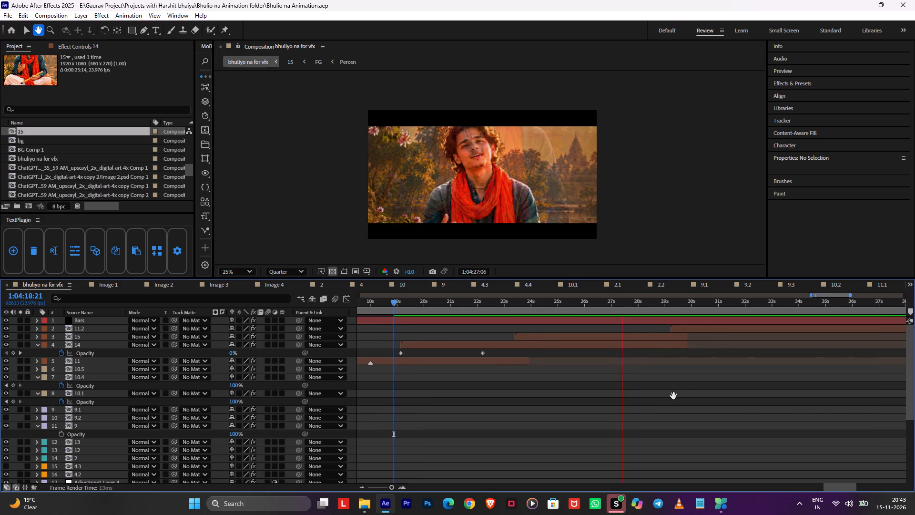
middle_drag(673, 396, 672, 396)
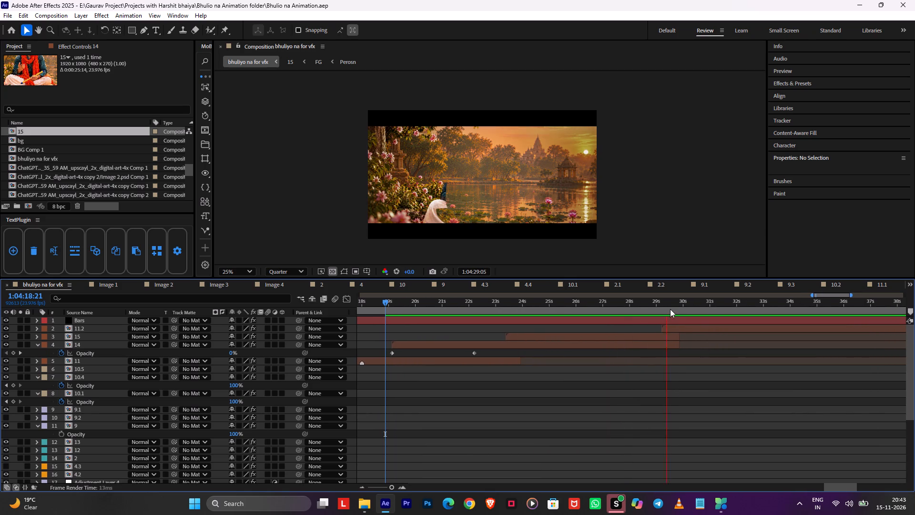
drag(670, 308, 660, 311)
alt+scroll(673, 336, down, 2)
key(ctrl+s)
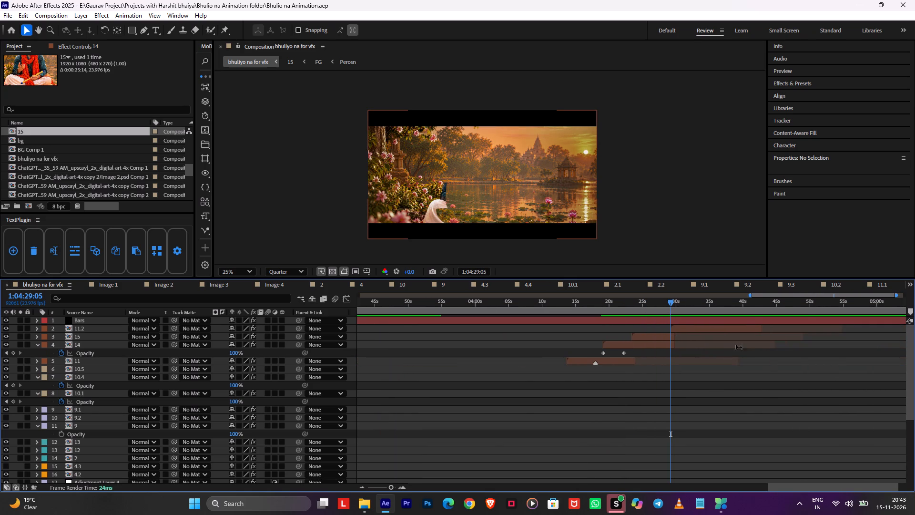
alt+scroll(746, 349, down, 2)
scroll(834, 358, up, 1)
scroll(839, 358, down, 5)
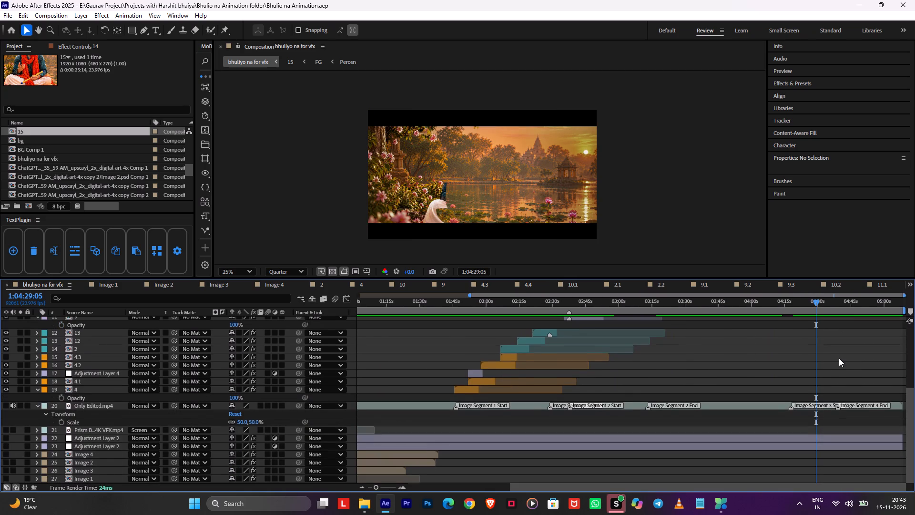
alt+scroll(839, 358, up, 1)
middle_drag(782, 367, 551, 375)
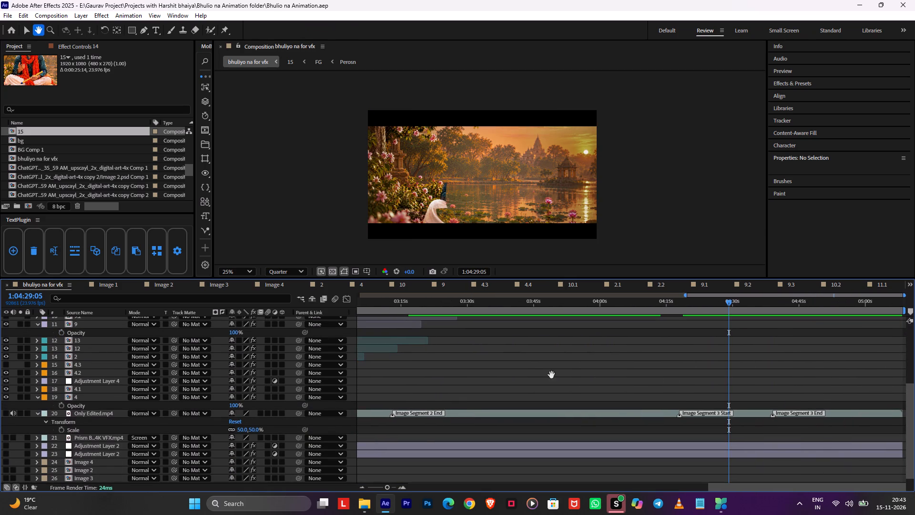
middle_drag(551, 375, 550, 375)
scroll(758, 353, up, 6)
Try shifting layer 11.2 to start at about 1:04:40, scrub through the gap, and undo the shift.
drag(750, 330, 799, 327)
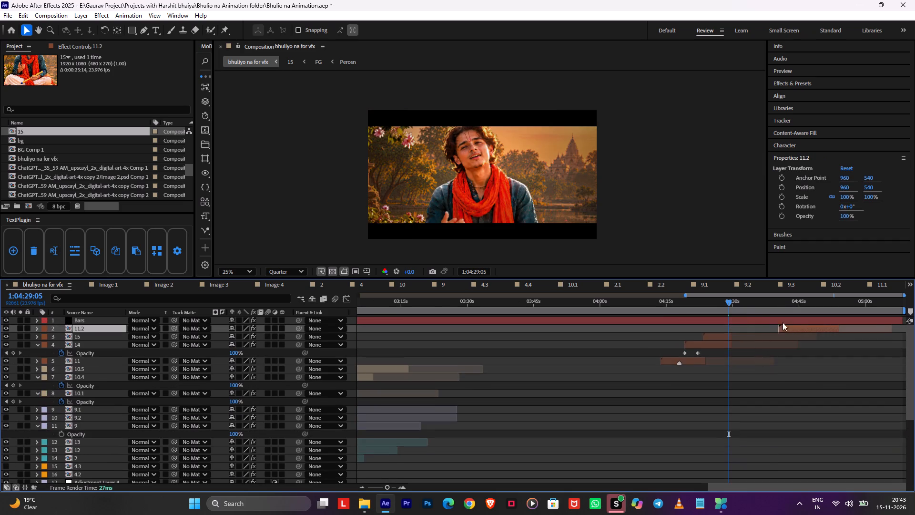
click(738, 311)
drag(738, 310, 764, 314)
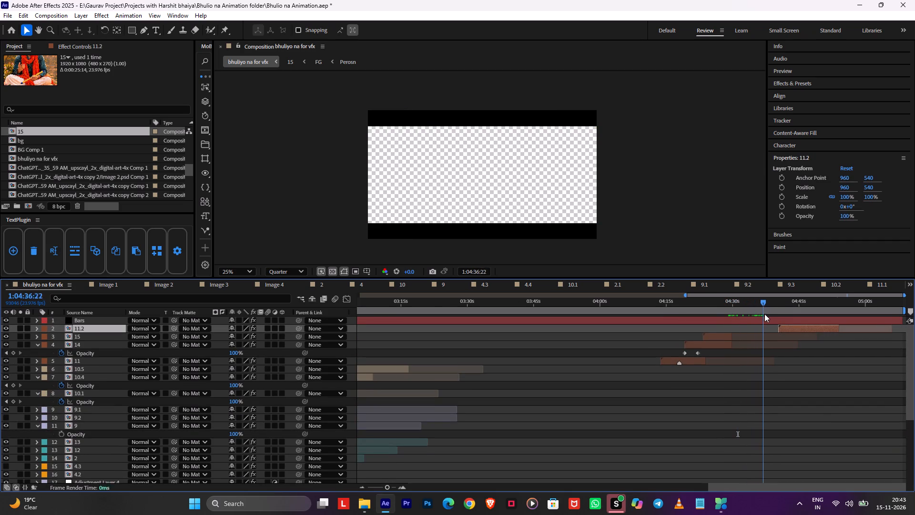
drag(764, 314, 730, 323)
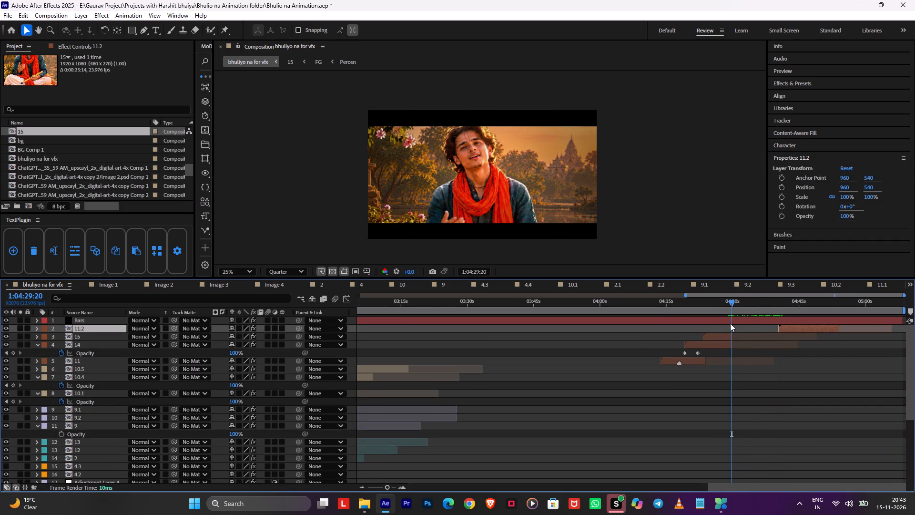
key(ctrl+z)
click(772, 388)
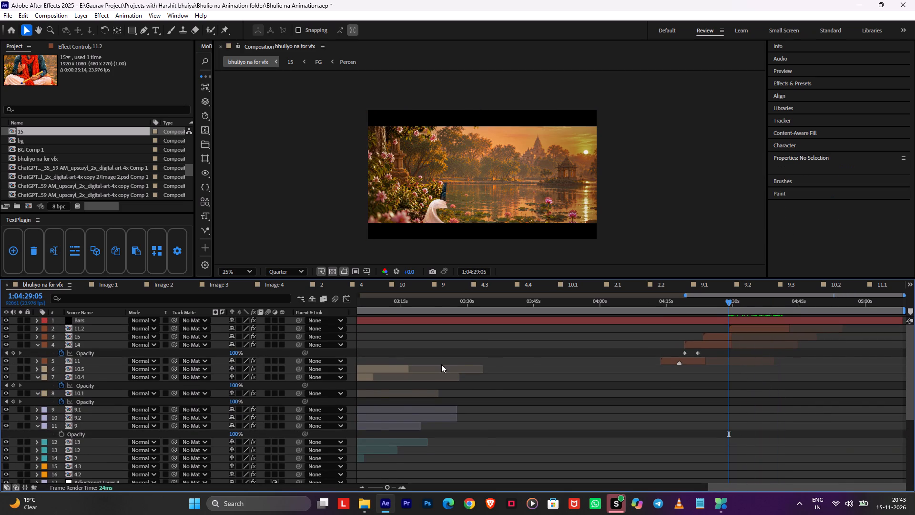
Duplicate layer 10.5 and its source composition, and replace the duplicate layer's source with the new composition copy.
alt+scroll(440, 364, down, 1)
click(451, 313)
drag(451, 312, 441, 316)
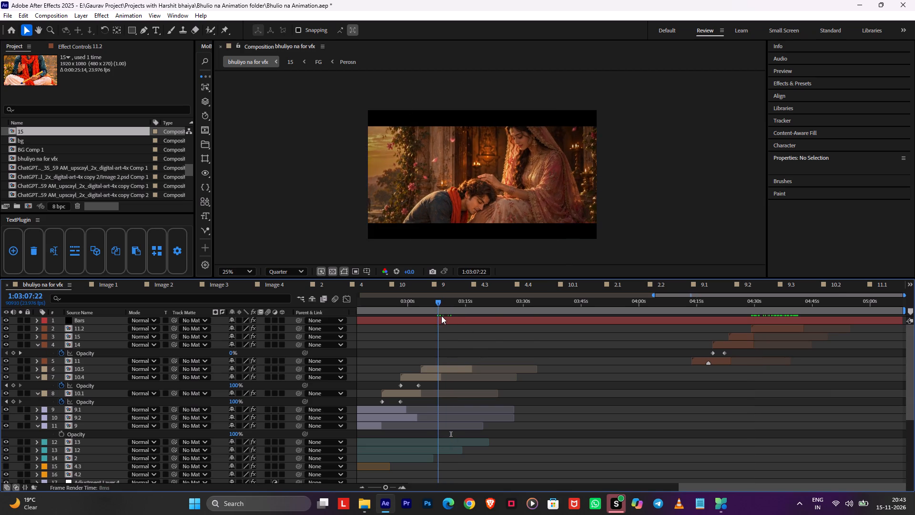
drag(441, 316, 442, 316)
click(445, 368)
key(ctrl+d)
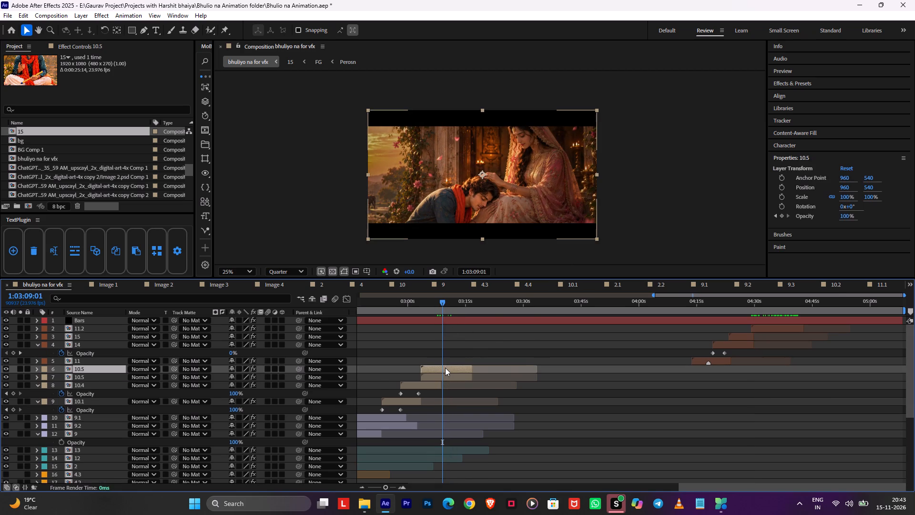
right_click(445, 368)
click(581, 277)
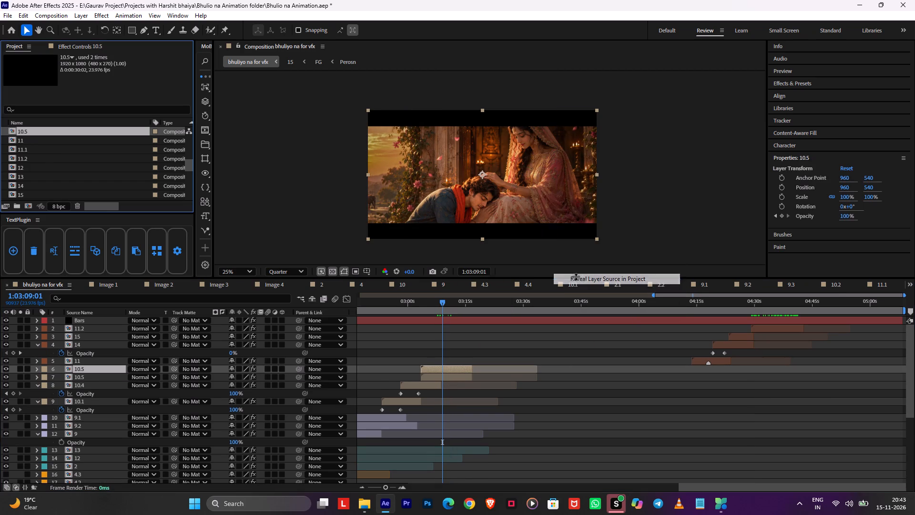
key(ctrl+d)
drag(25, 131, 83, 368)
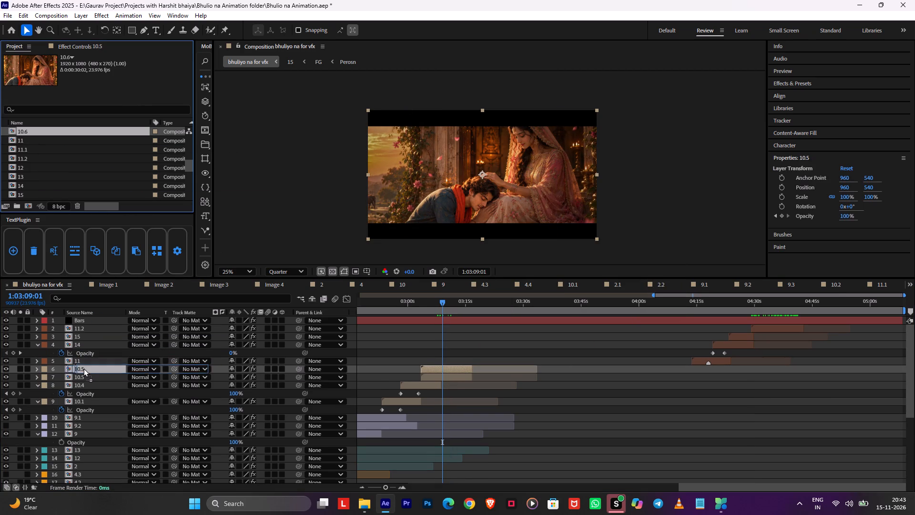
drag(83, 368, 83, 369)
Move layer 10.6 directly below Bars and shift it to start at 1:04:29:05.
drag(83, 369, 109, 324)
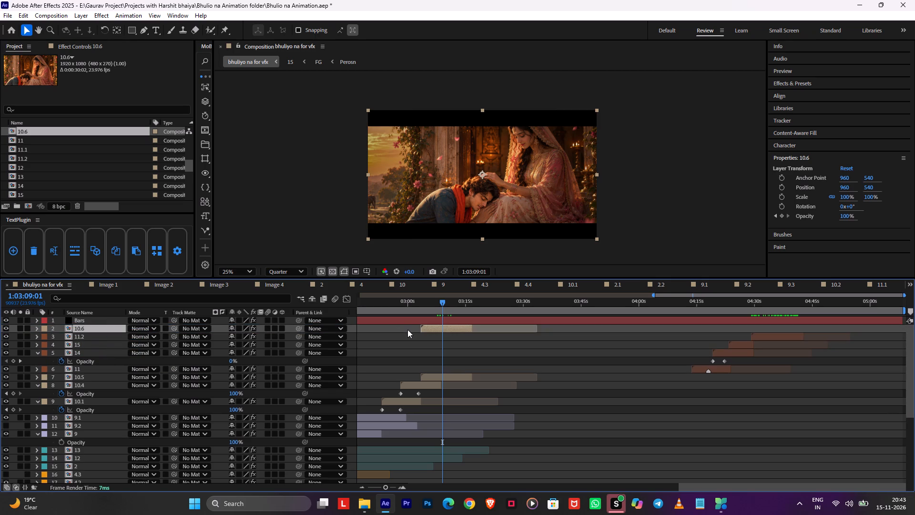
drag(433, 329, 762, 336)
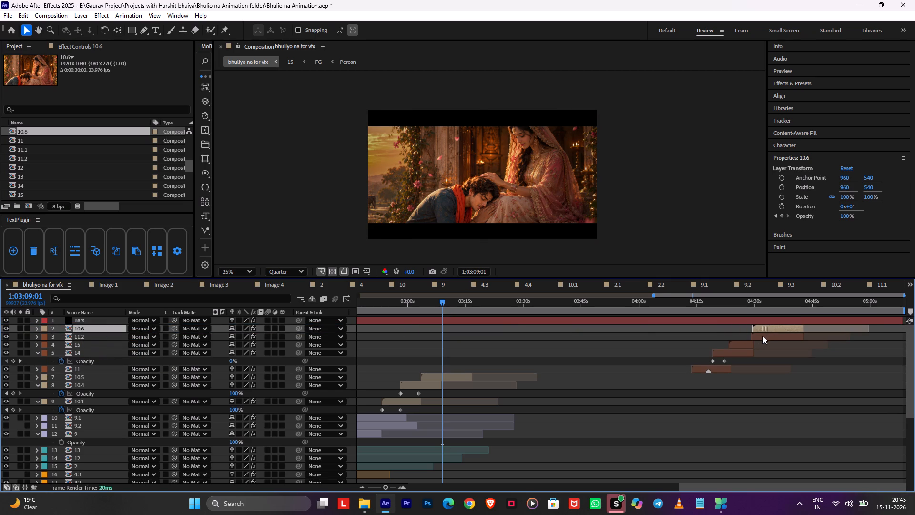
drag(762, 336, 761, 336)
drag(755, 309, 749, 309)
alt+scroll(759, 327, up, 2)
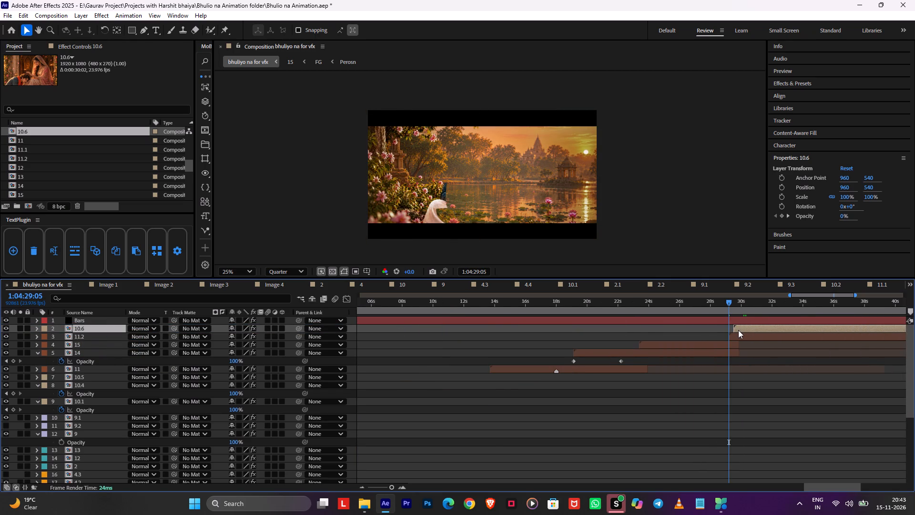
key(bracketleft)
Open composition 10.6 and set Null 14's starting Position keyframe at 0:00 to 1161, 556, 2506.
double_click(738, 327)
drag(308, 309, 307, 309)
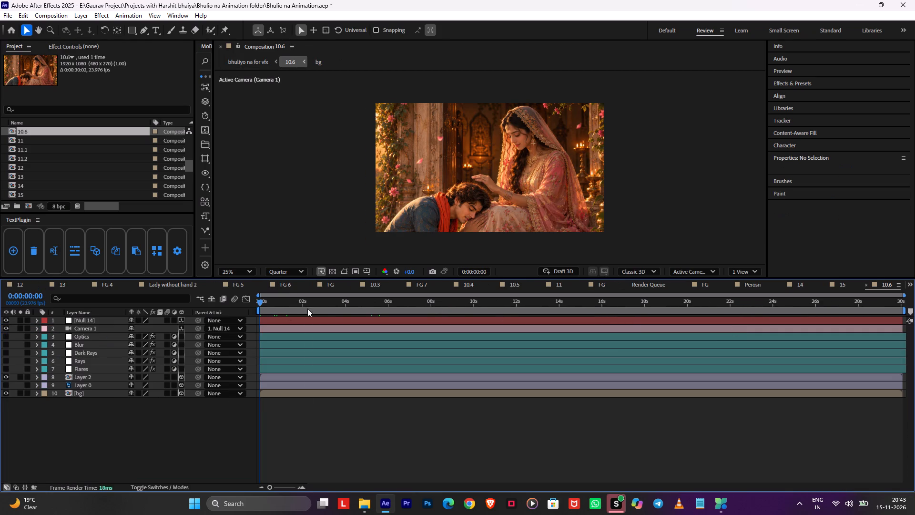
drag(307, 309, 219, 323)
click(260, 326)
click(269, 320)
key(p)
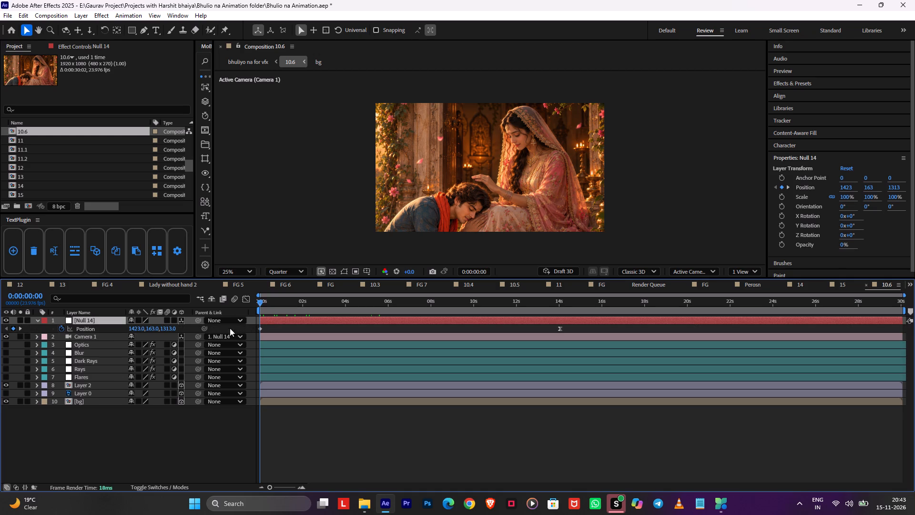
drag(138, 328, 21, 335)
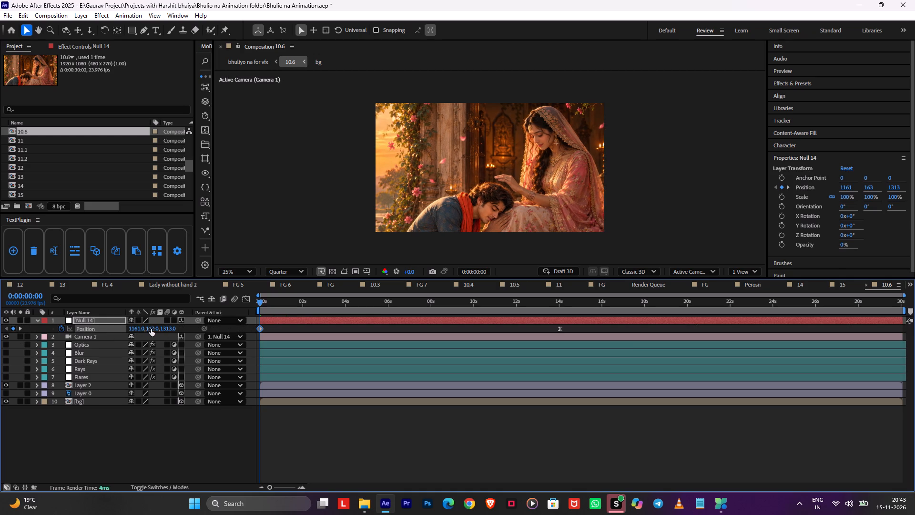
drag(152, 327, 354, 313)
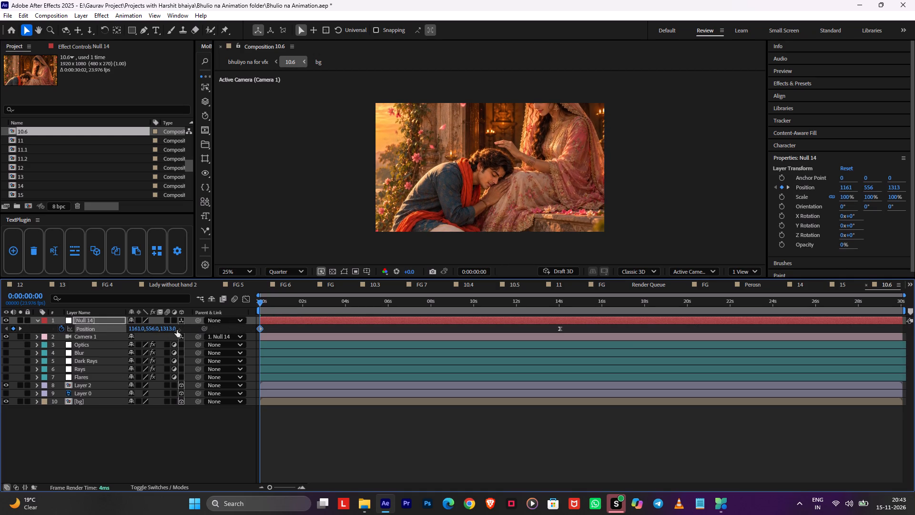
drag(169, 330, 729, 322)
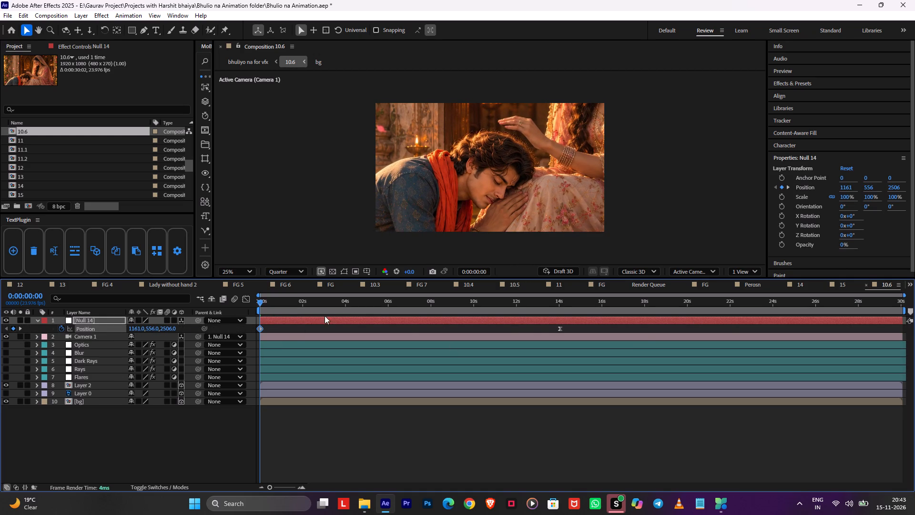
Delete Null 14's Position keyframe near 14 s and add an Easy Ease keyframe of 1666, -43, 2506 at 0:00:09:18.
click(557, 328)
click(558, 328)
key(Delete)
click(450, 300)
drag(451, 307, 468, 314)
drag(153, 326, 37, 342)
drag(136, 329, 311, 329)
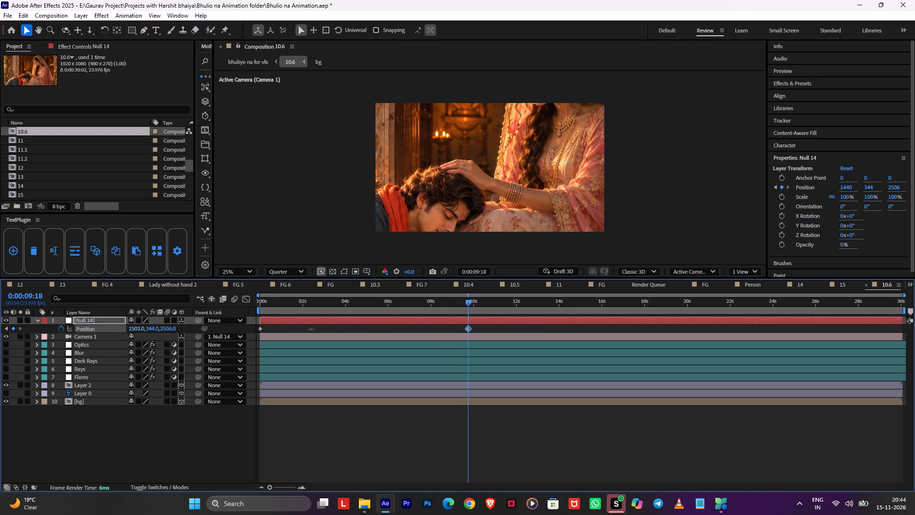
drag(311, 329, 379, 332)
drag(152, 328, 0, 348)
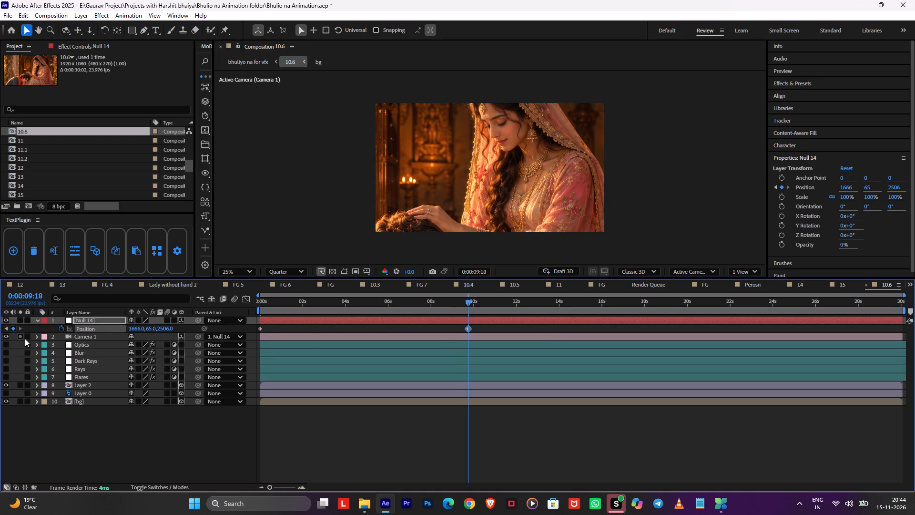
drag(148, 327, 104, 331)
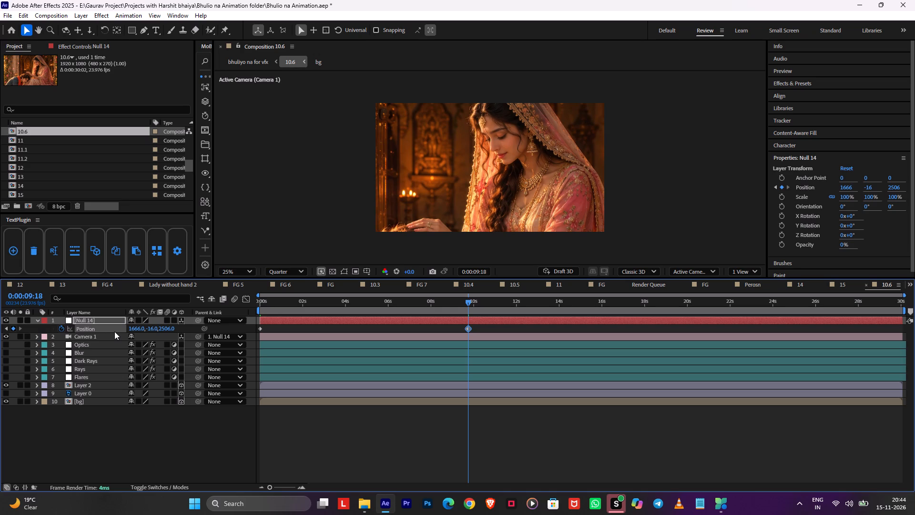
key(F9)
drag(151, 328, 134, 331)
Return to bhuliyo na for vfx, save, preview the cut to 10.6, and extend layer 15's out point to about 1:04:33.
key(Tab)
click(85, 331)
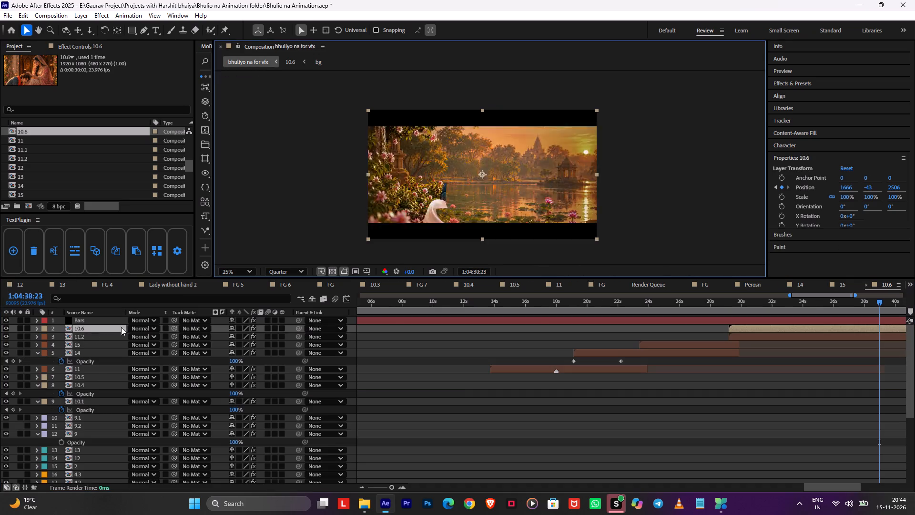
key(ctrl+s)
click(724, 305)
key(space)
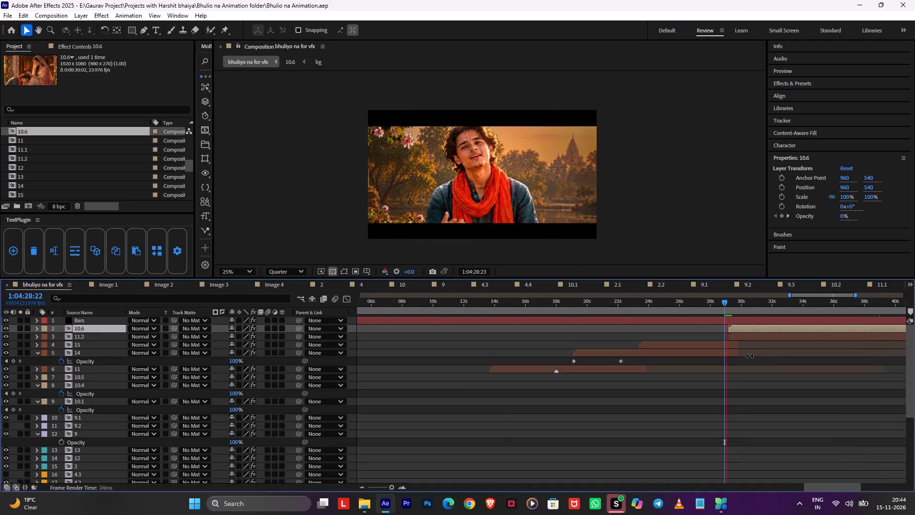
key(space)
drag(741, 341, 794, 343)
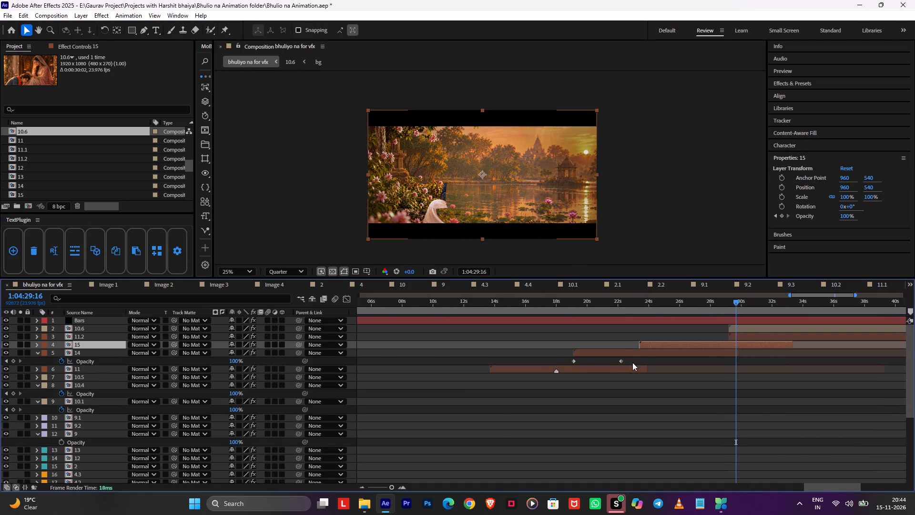
Copy layer 14's two Opacity keyframes onto layer 10.6 at its in point, 1:04:29:05, save the project, and preview the fade.
drag(632, 362, 541, 371)
key(ctrl+c)
click(733, 328)
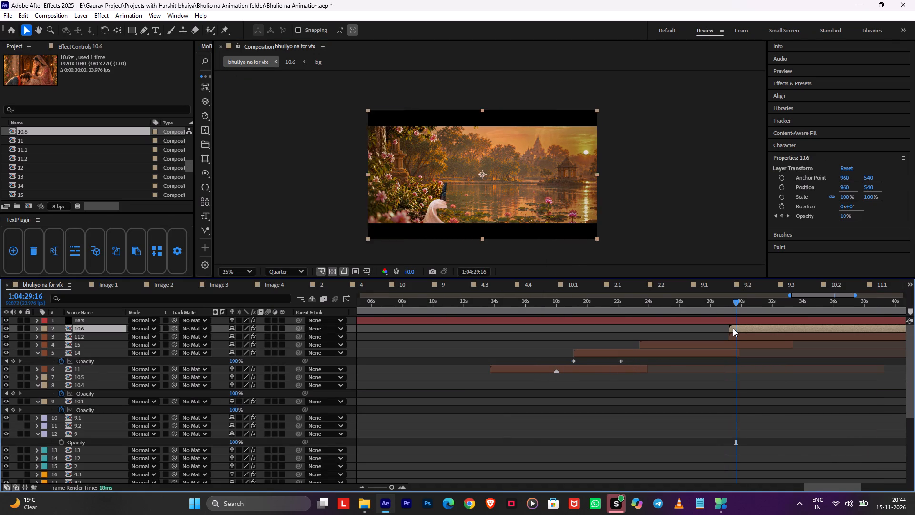
key(i)
key(ctrl+v)
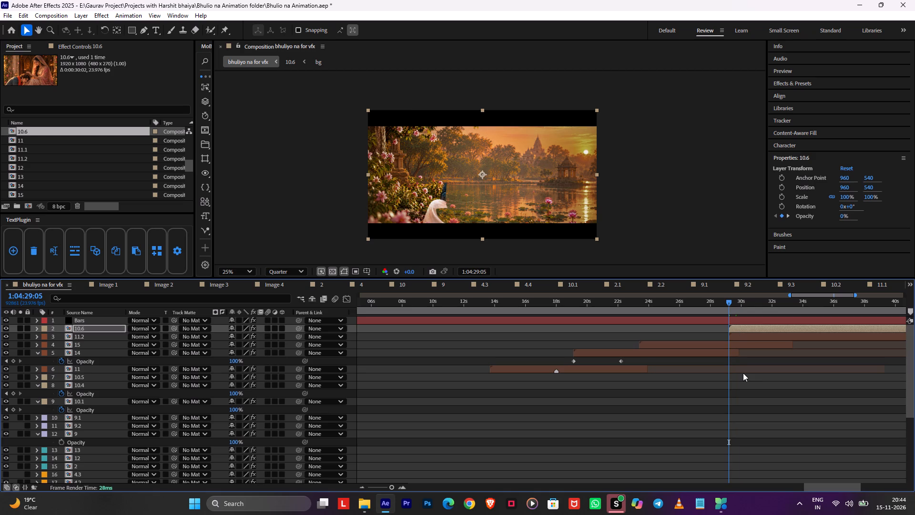
click(743, 373)
key(space)
key(ctrl+s)
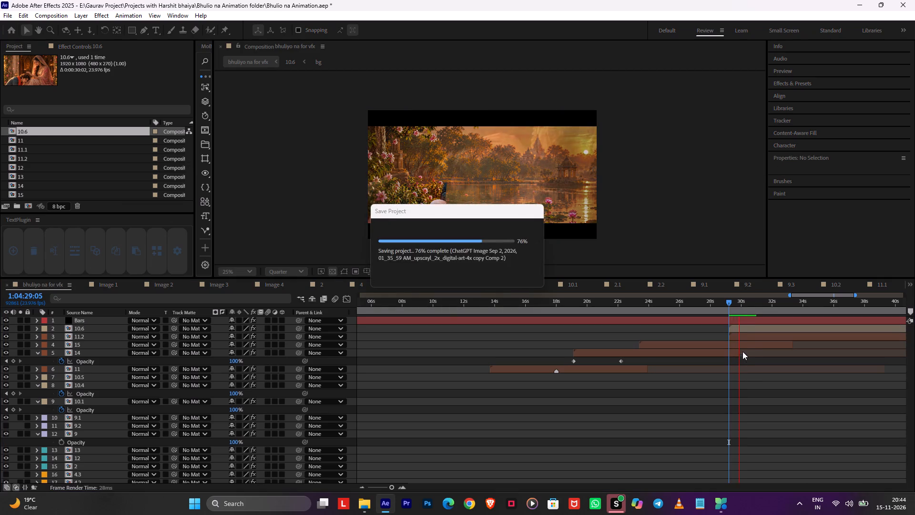
key(space)
Hide layer 11.2, preview the cross-fade from layer 15 to 10.6 from 1:04:28:15, and save the project.
click(749, 335)
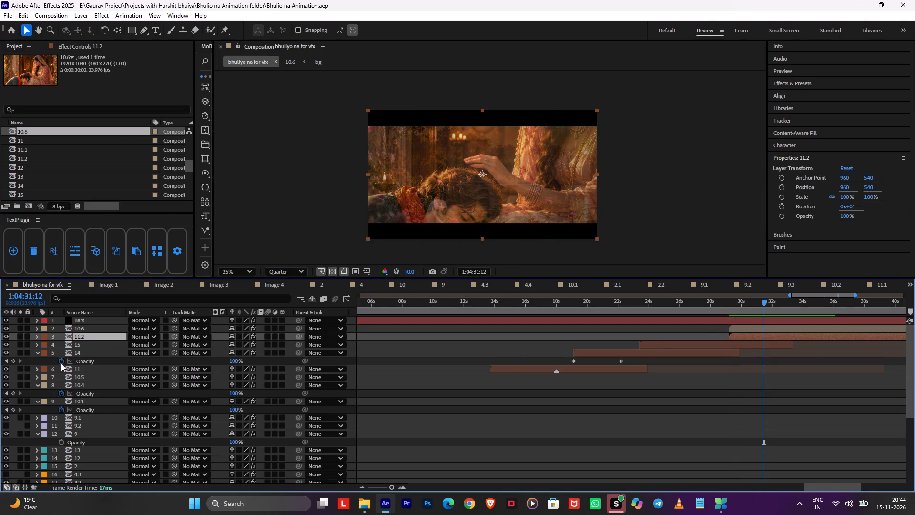
click(3, 337)
click(718, 305)
key(space)
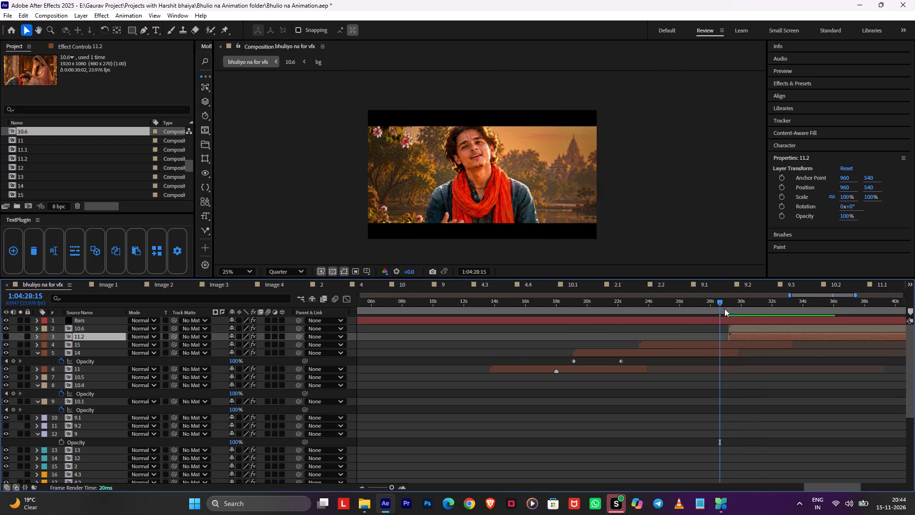
middle_drag(782, 376, 654, 397)
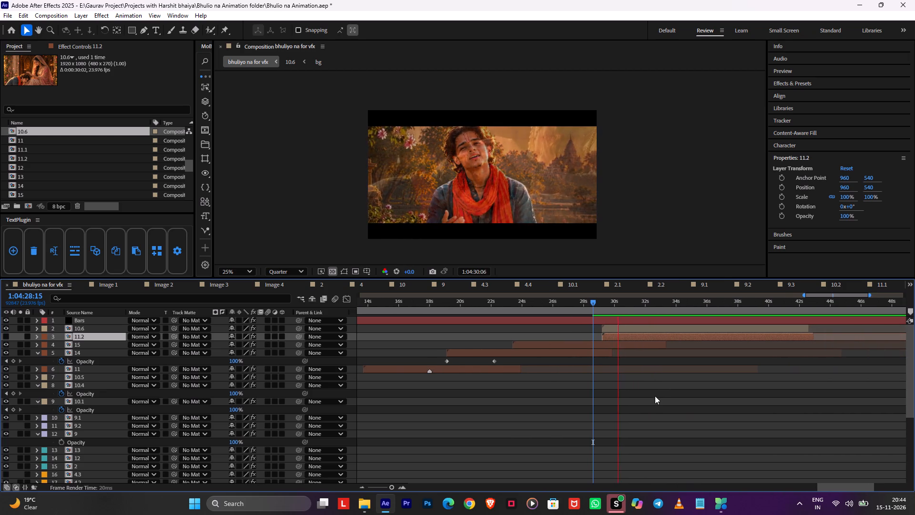
key(ctrl+s)
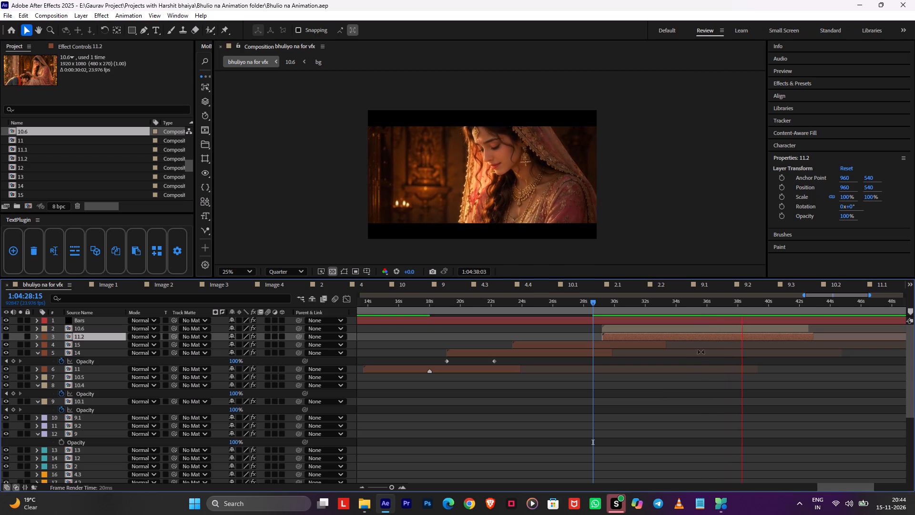
Preview the rest of shot 10.6 and make the Only Edited.mp4 footage layer visible at 1:04:45:06.
key(space)
click(789, 330)
scroll(789, 345, down, 3)
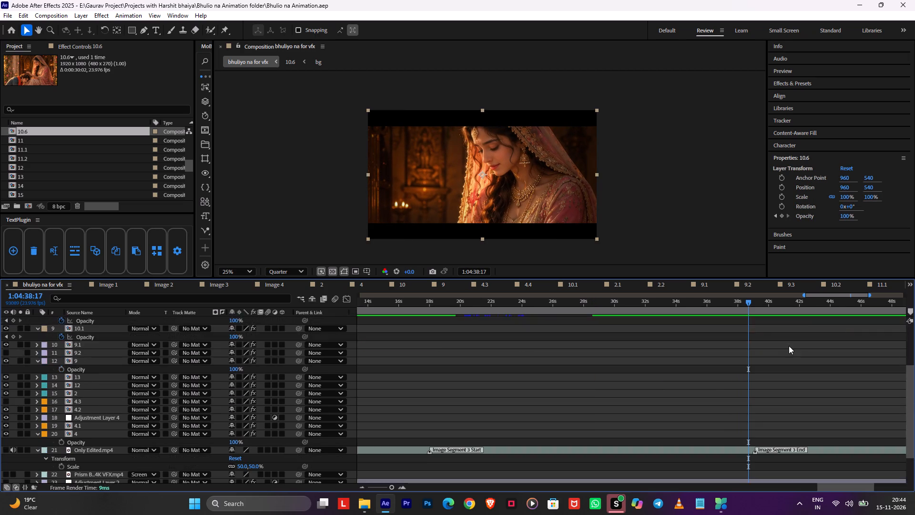
scroll(789, 346, down, 2)
key(space)
scroll(775, 328, up, 3)
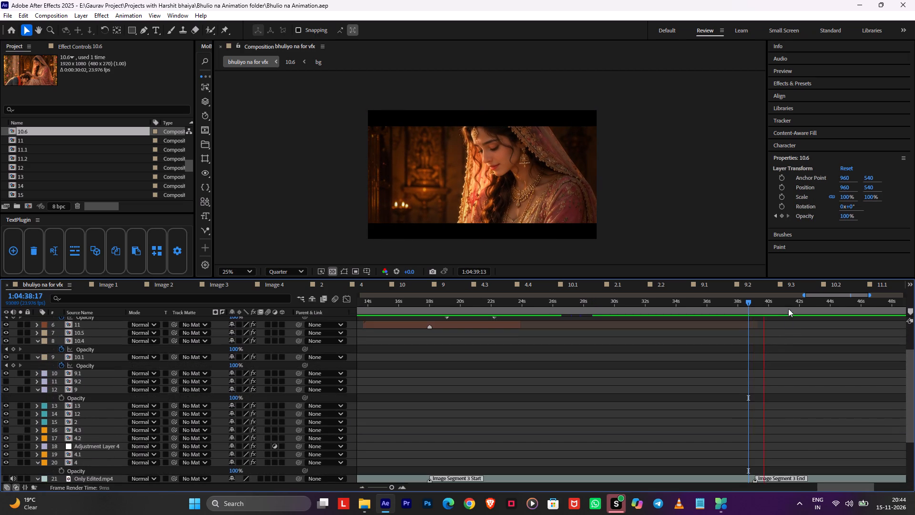
drag(791, 305, 849, 315)
scroll(822, 379, up, 3)
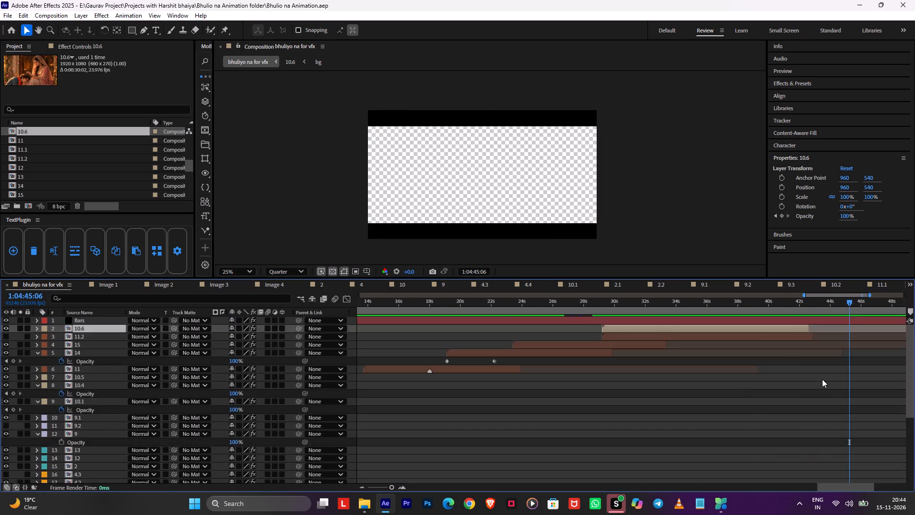
scroll(822, 379, down, 3)
click(9, 450)
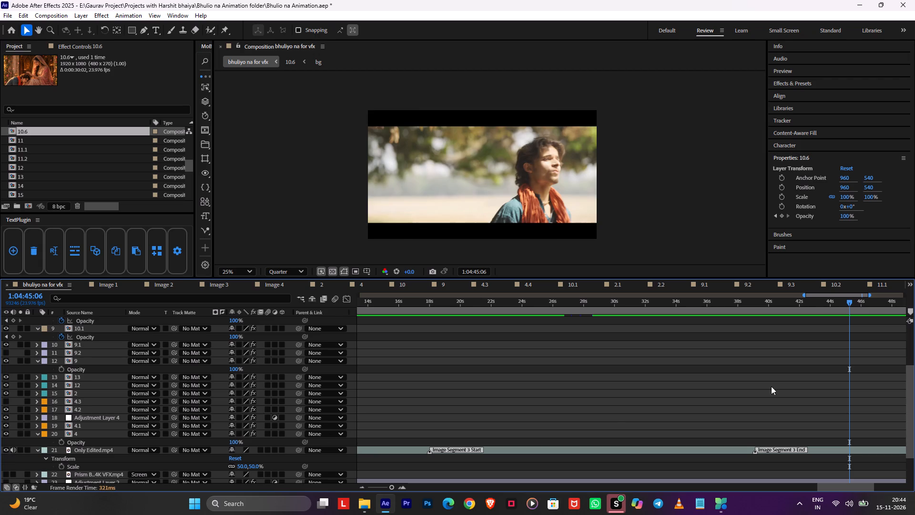
Compare shot 10.6 with the edited footage between 1:04:38 and 1:04:42, temporarily hiding layer 10.6 and showing it again.
scroll(823, 369, up, 4)
drag(830, 308, 810, 304)
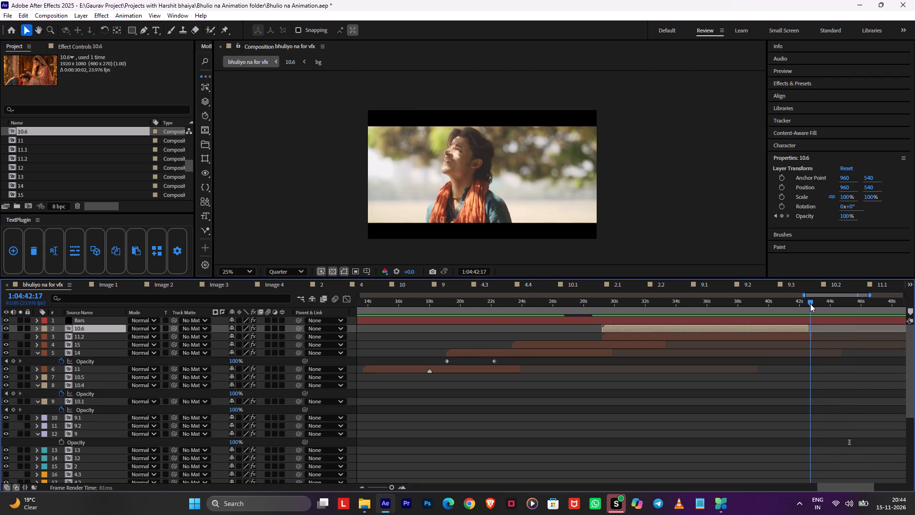
drag(810, 304, 781, 330)
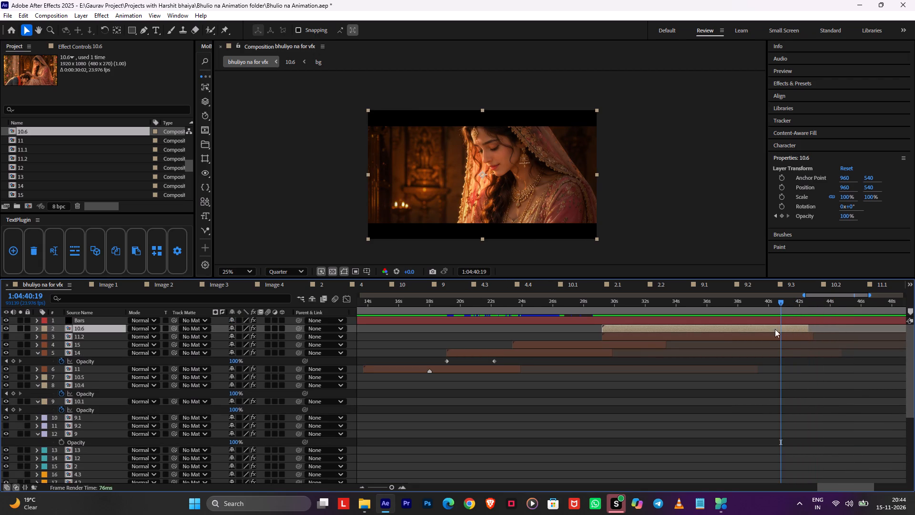
click(4, 329)
click(739, 304)
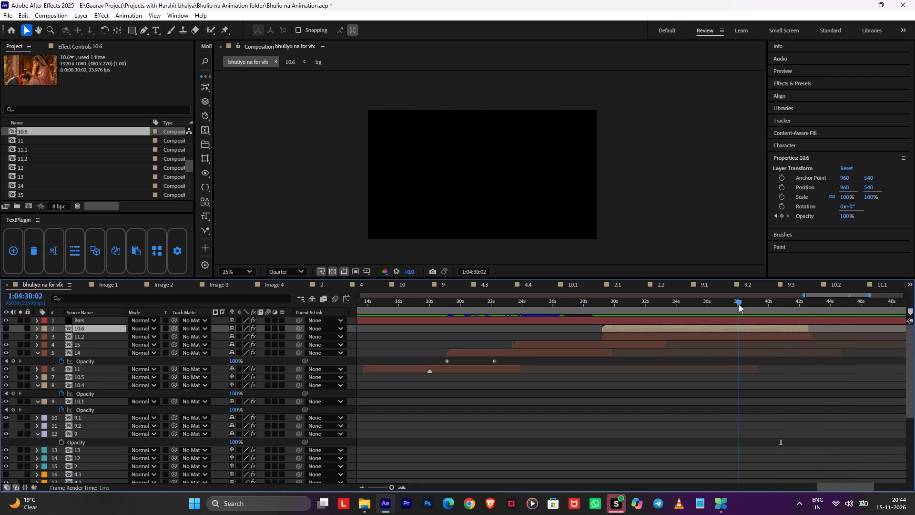
drag(739, 304, 757, 309)
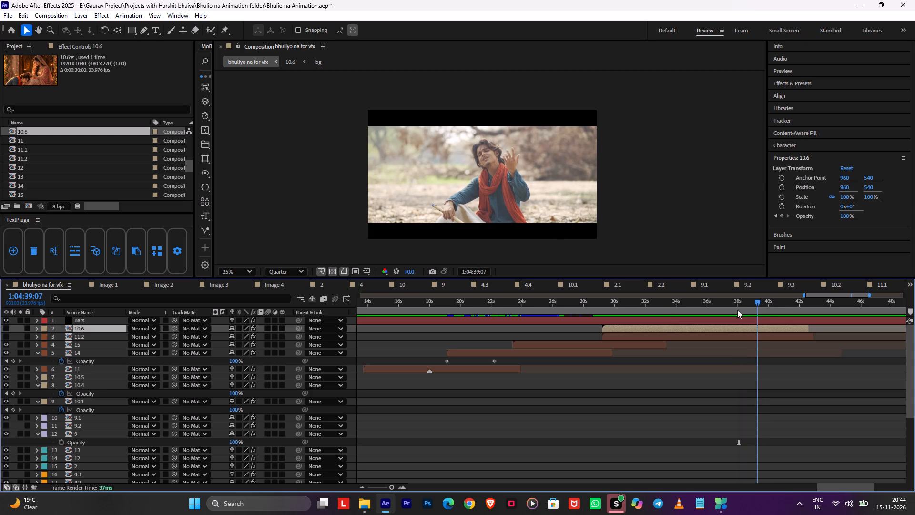
click(4, 330)
click(680, 393)
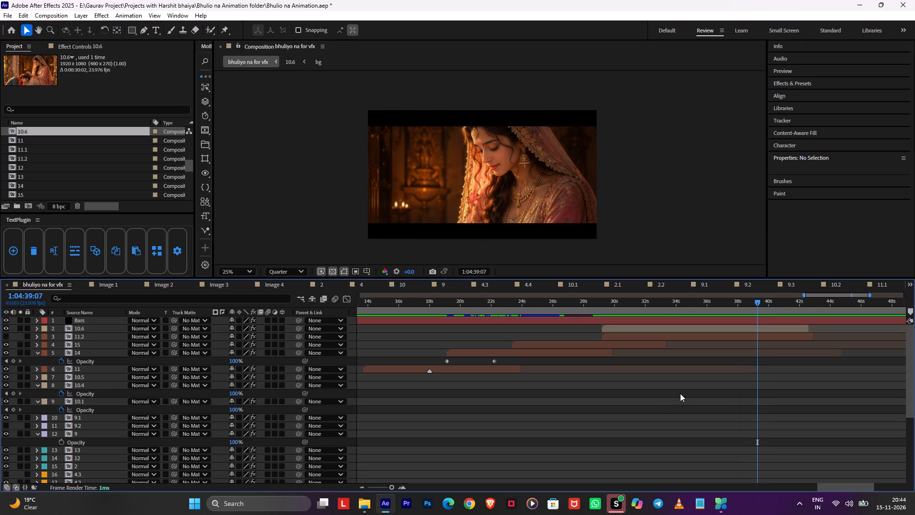
Save the project and preview the transition into shot 10.6 from 1:04:29:05.
key(ctrl+s)
drag(664, 314, 601, 314)
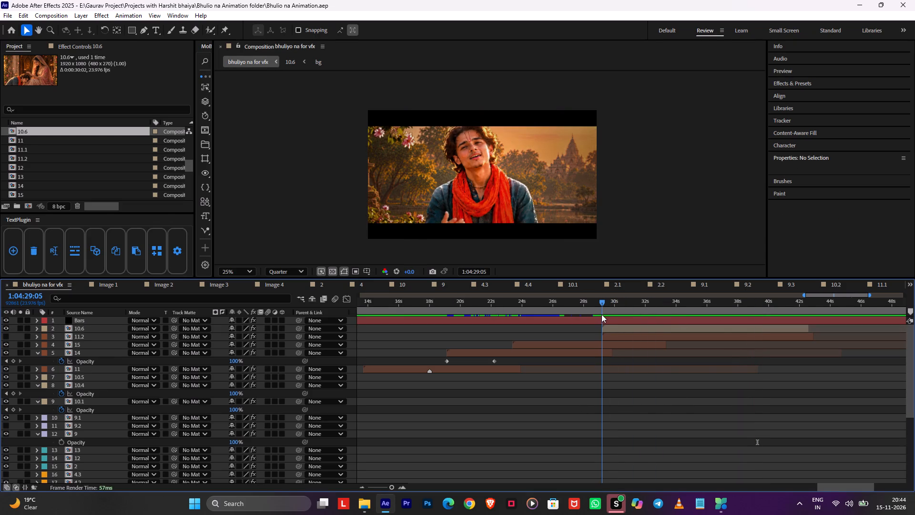
drag(601, 314, 600, 314)
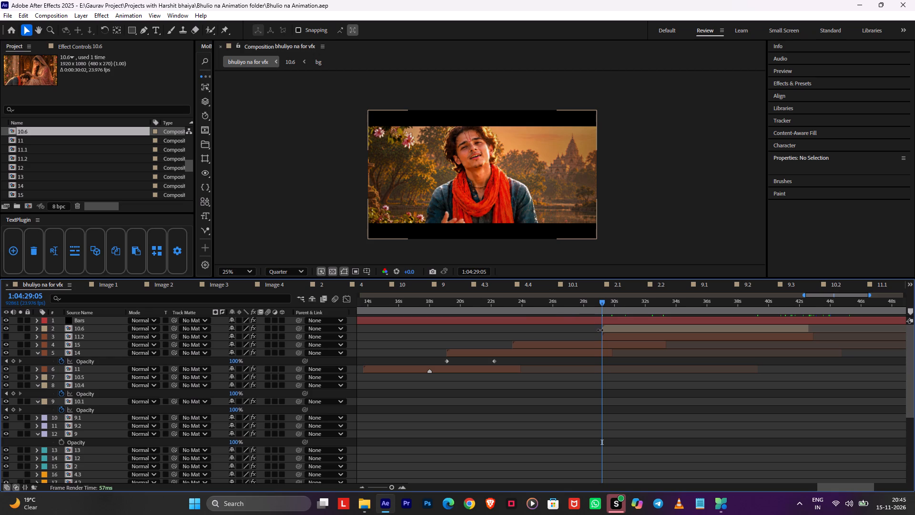
key(space)
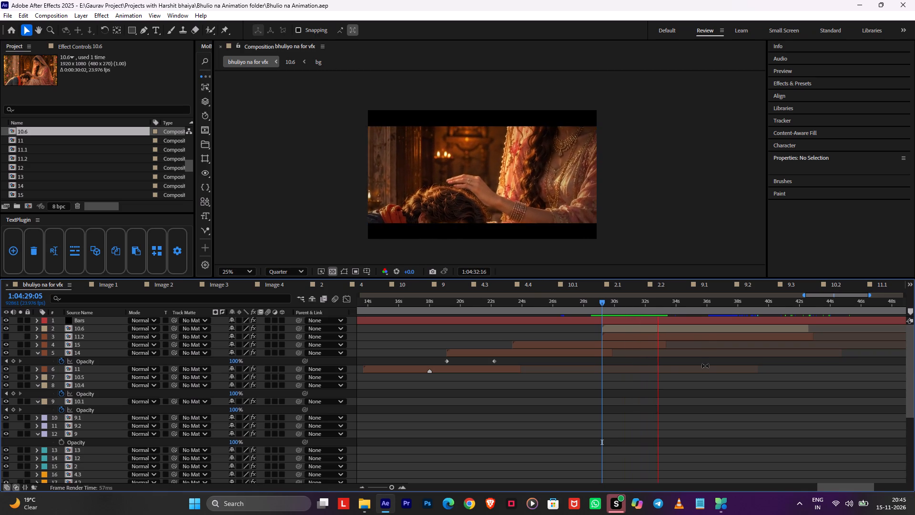
middle_drag(703, 370, 644, 381)
key(ctrl+s)
alt+scroll(636, 379, down, 2)
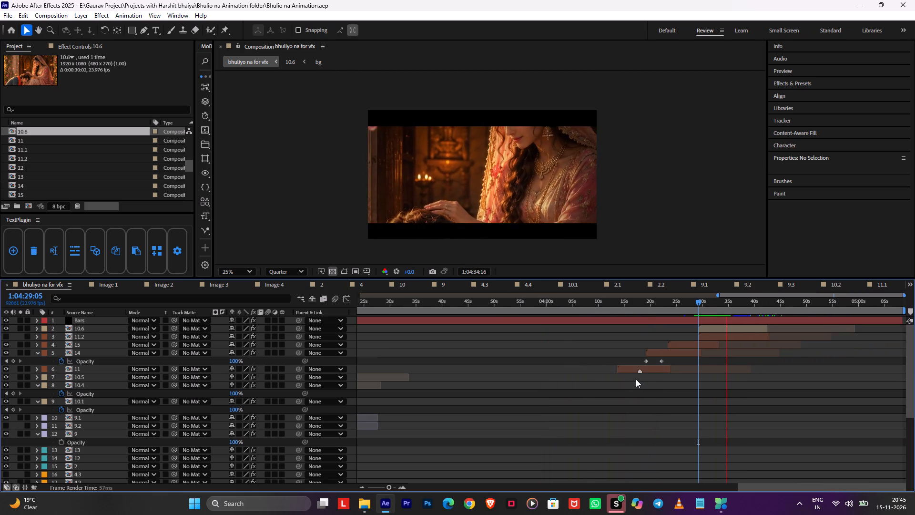
alt+scroll(674, 371, down, 2)
key(space)
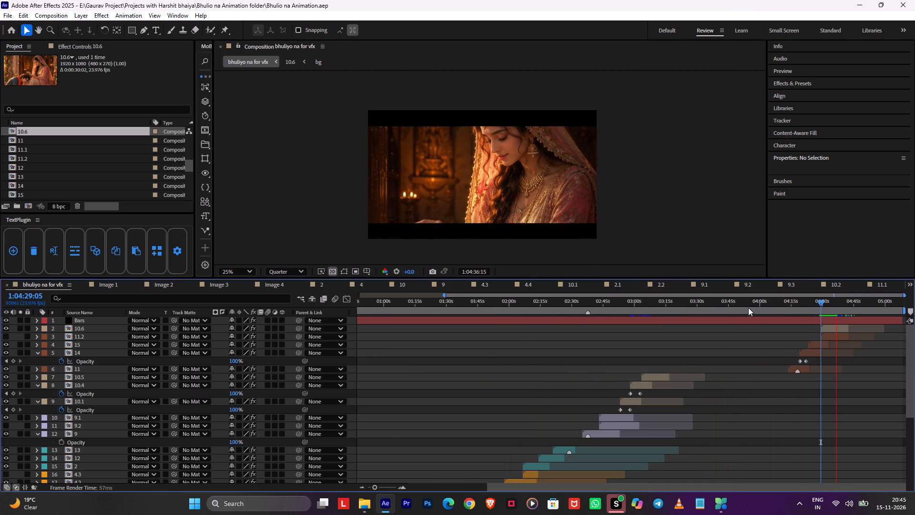
Open composition 4 from about 1:01:51 and turn on its Optics, Blur, Dark Rays, Rays and Flares layers.
drag(743, 304, 467, 361)
scroll(483, 374, down, 4)
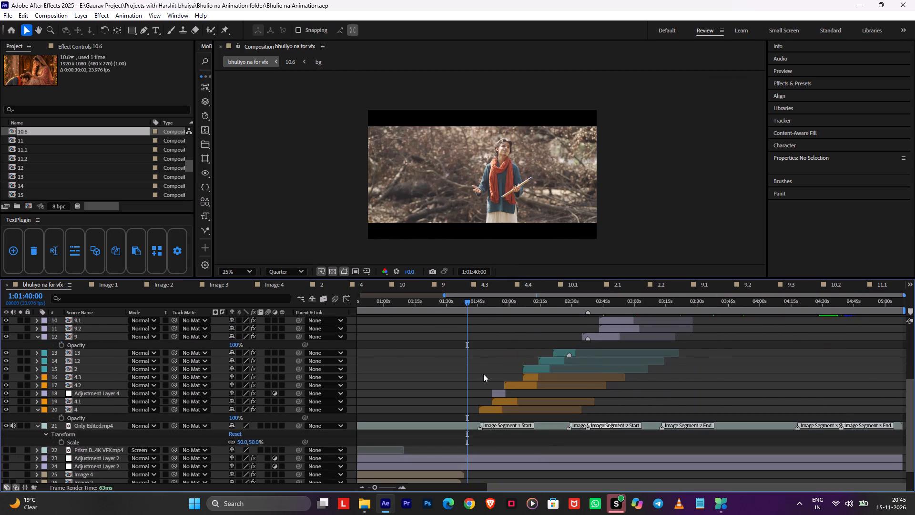
click(491, 302)
double_click(495, 409)
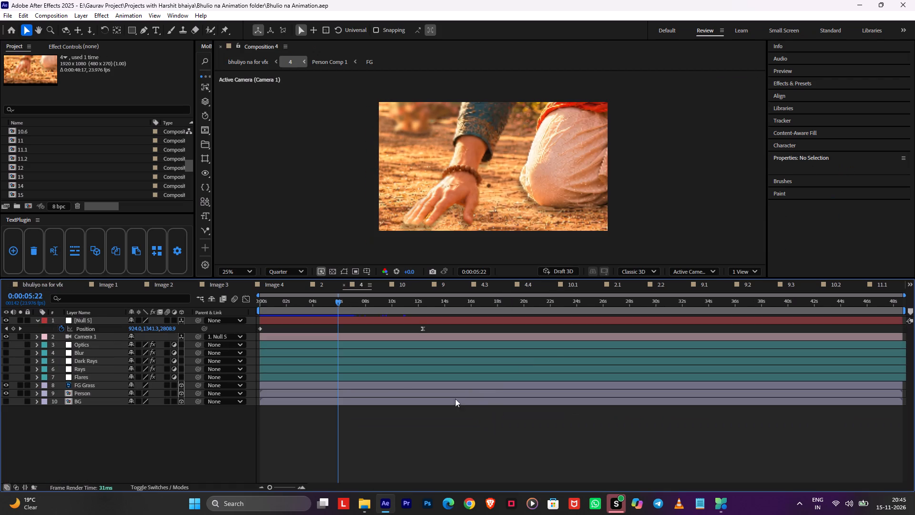
drag(6, 346, 8, 371)
drag(8, 371, 9, 374)
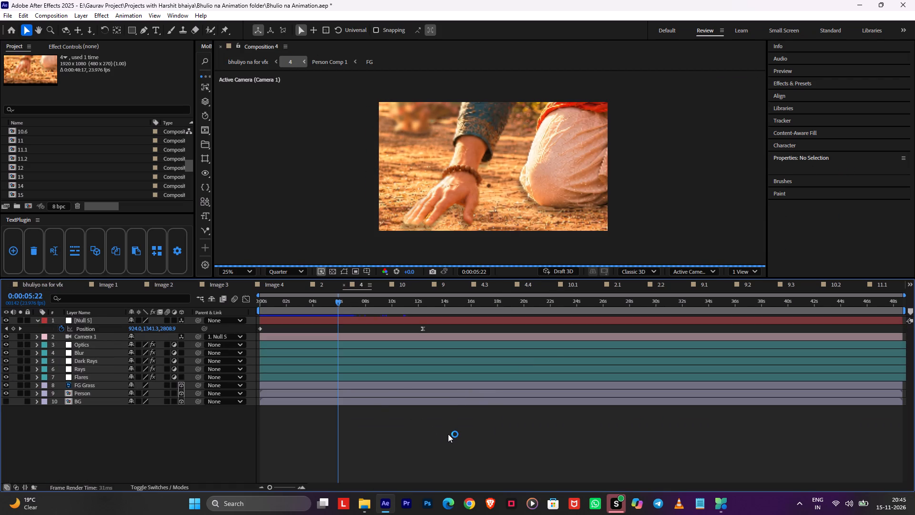
click(448, 434)
Return to the bhuliyo na for vfx composition and save the project.
key(Tab)
click(399, 434)
key(ctrl+s)
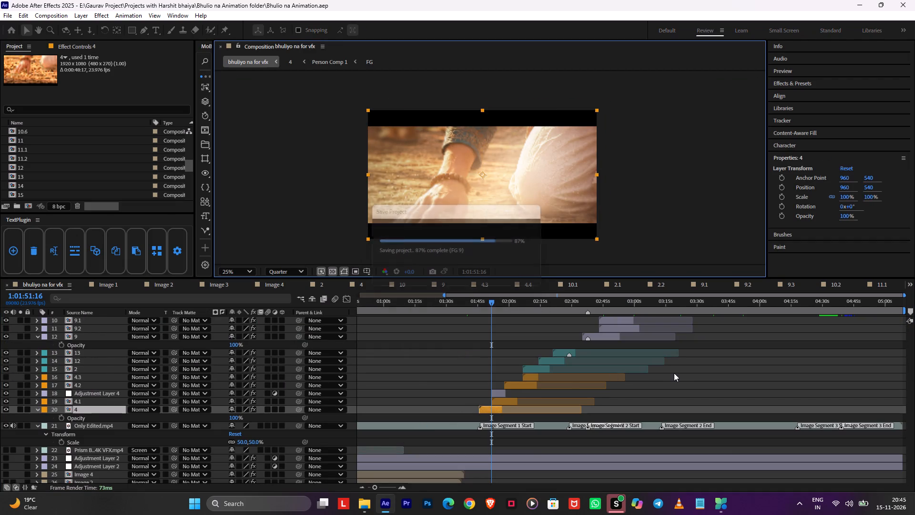
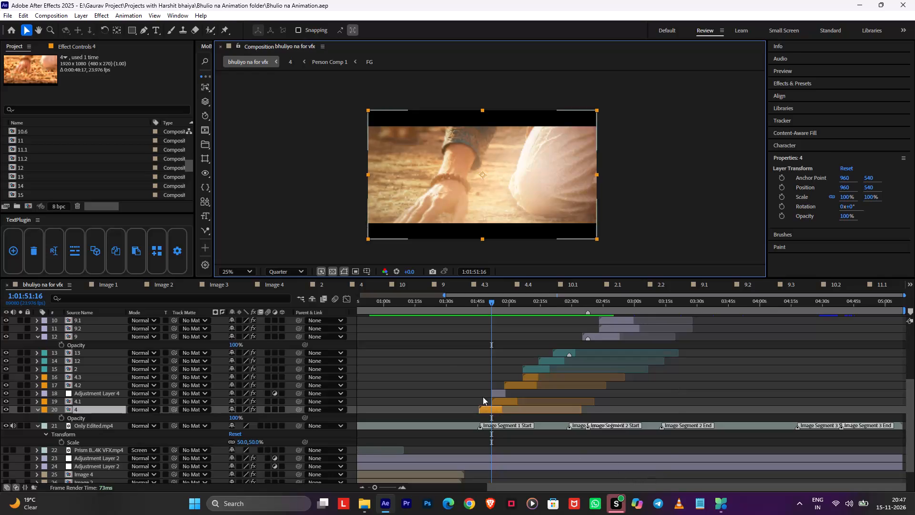
Preview shot 4 in bhuliyo na for vfx from its start at 1:01:45:18.
click(473, 309)
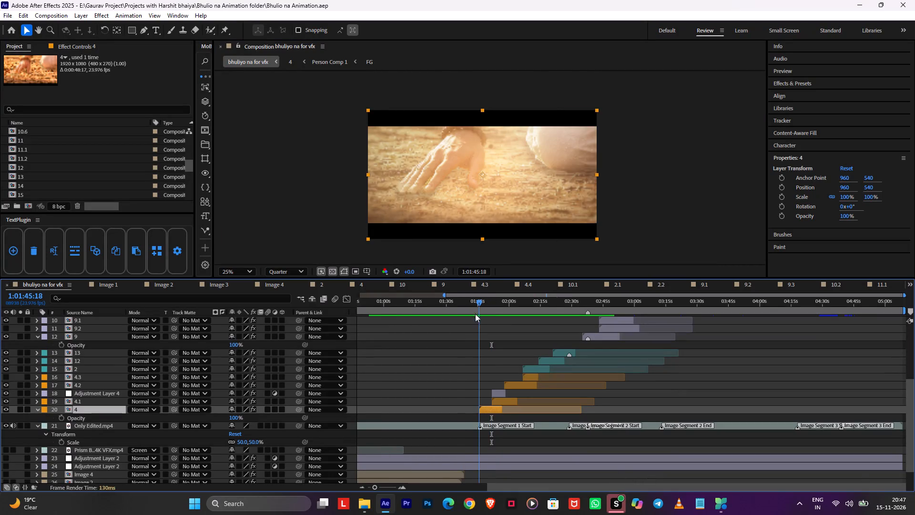
key(space)
alt+scroll(475, 365, up, 3)
middle_drag(591, 362, 503, 374)
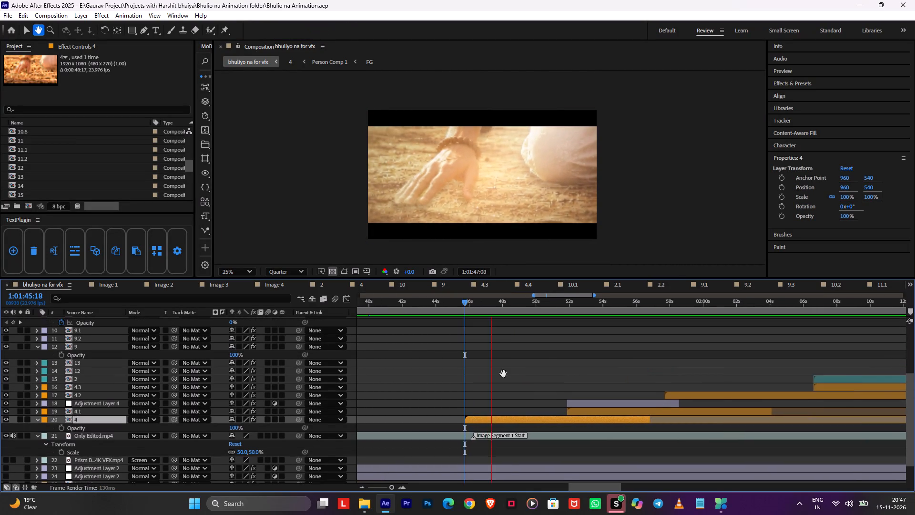
middle_drag(503, 374, 496, 374)
alt+scroll(496, 374, down, 1)
key(space)
Open composition 4 and inspect its Optics, Blur and Dark Rays effects, temporarily hiding Blur and Dark Rays to compare.
double_click(469, 420)
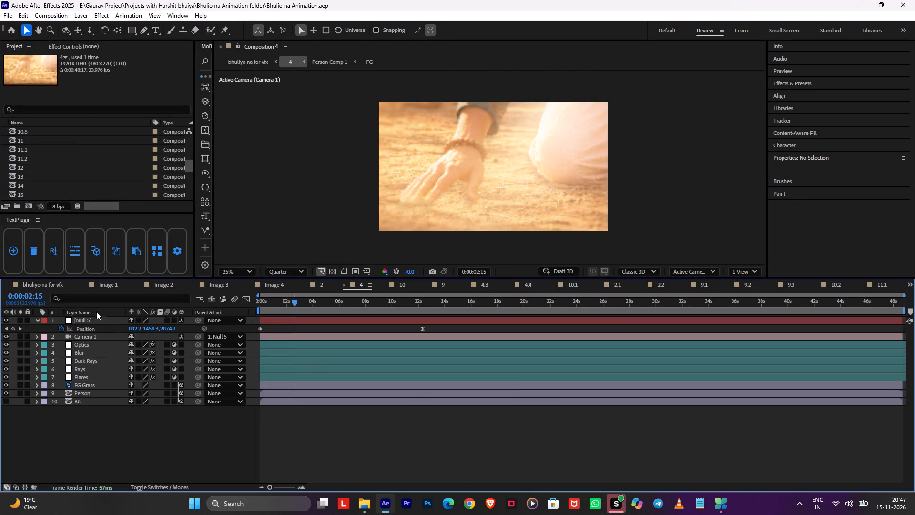
click(81, 346)
click(78, 44)
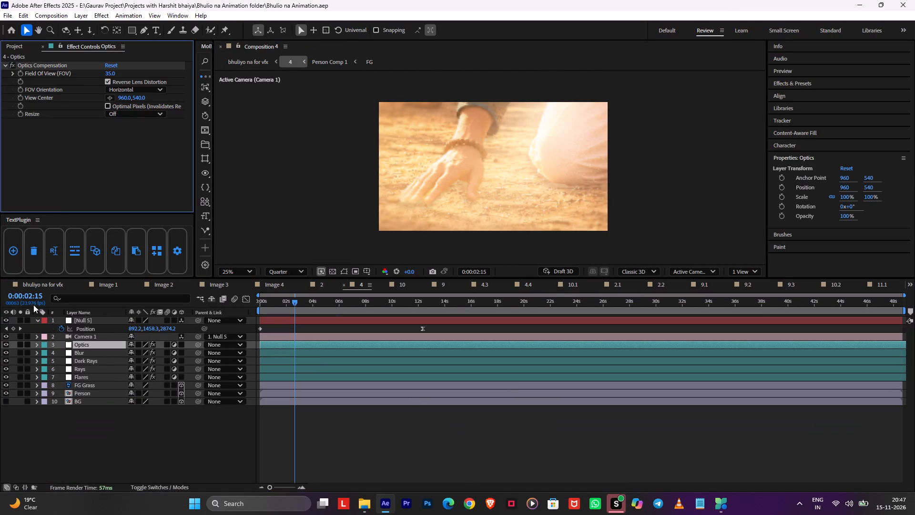
click(85, 353)
click(6, 355)
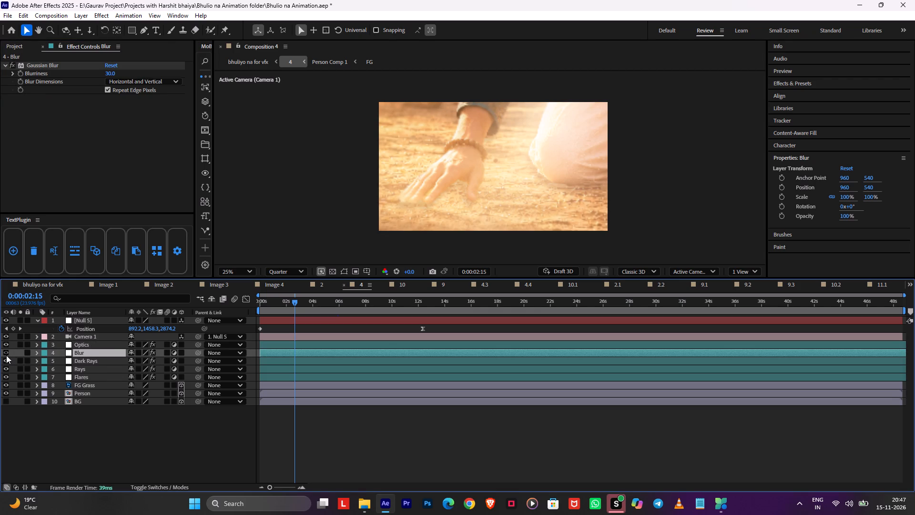
click(6, 355)
click(85, 359)
click(5, 360)
click(5, 360)
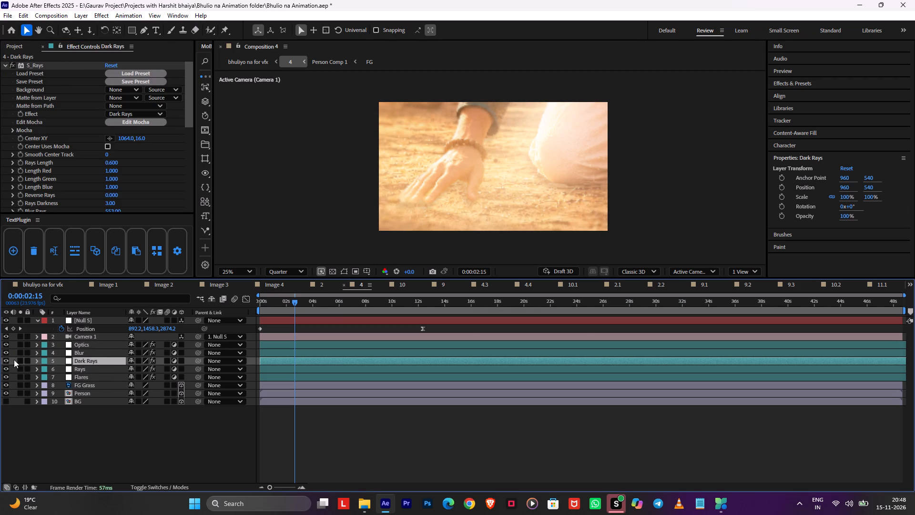
Move the Rays layer's S_Rays center onto the ground near the hand, at about 652, 644, and save the project.
click(98, 369)
click(33, 66)
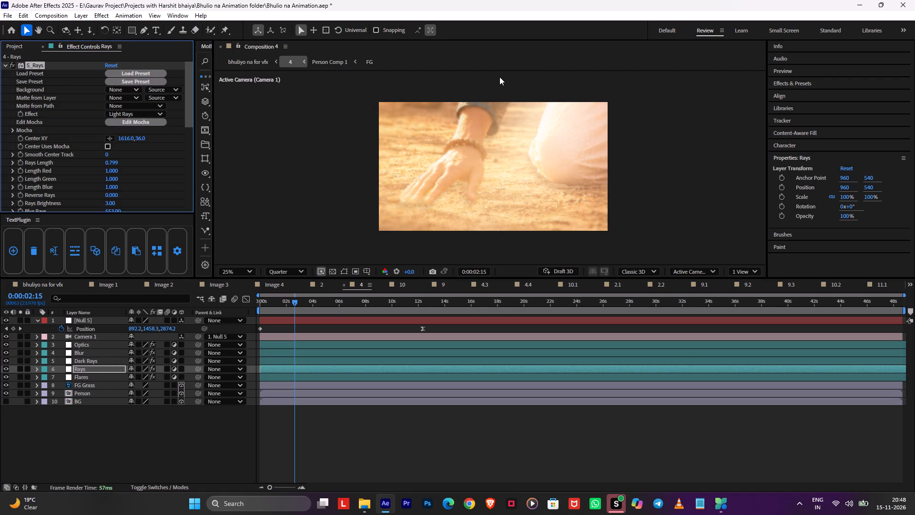
click(346, 269)
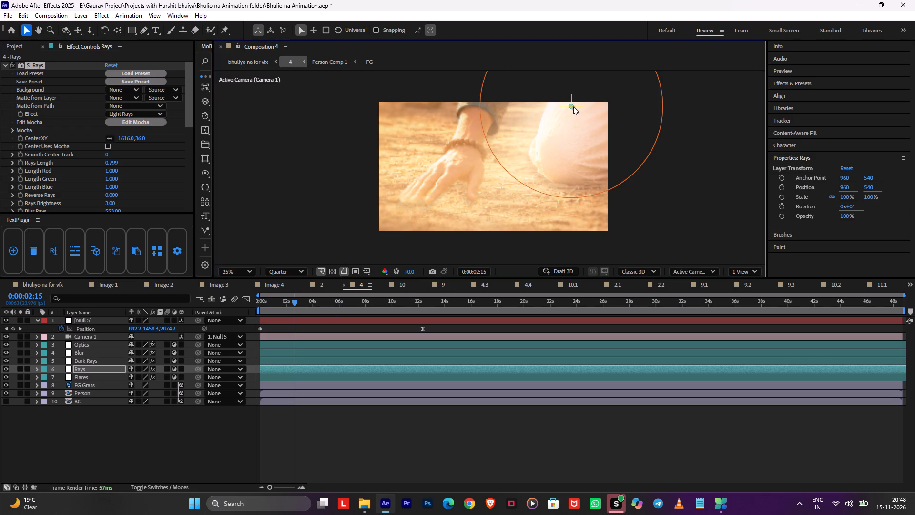
drag(571, 104, 720, 36)
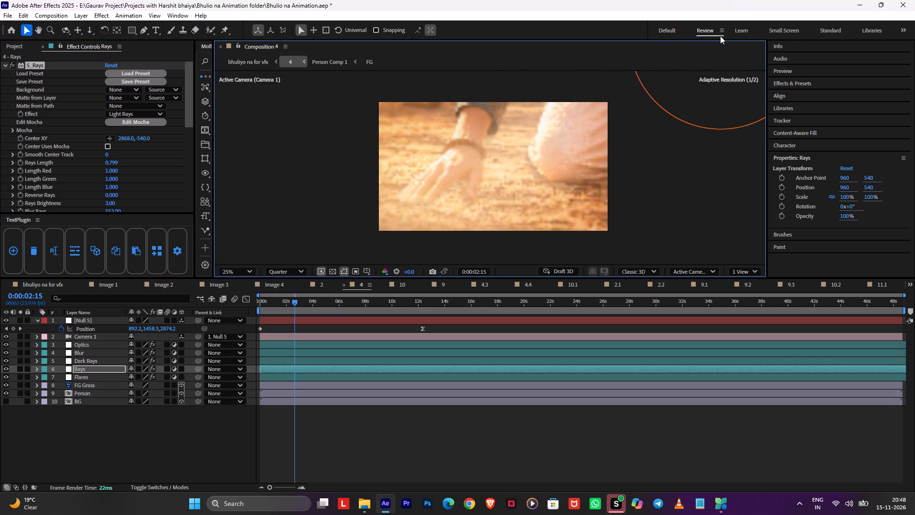
drag(720, 36, 505, 133)
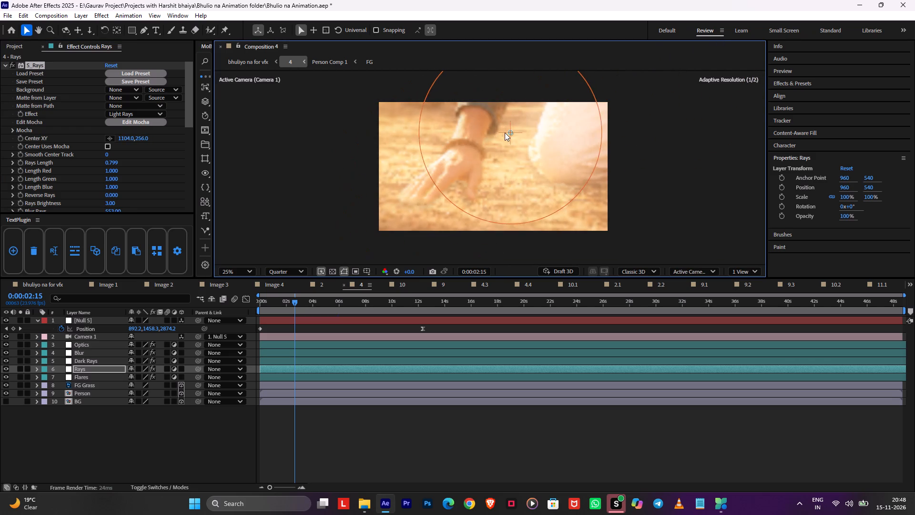
drag(505, 133, 456, 177)
click(365, 417)
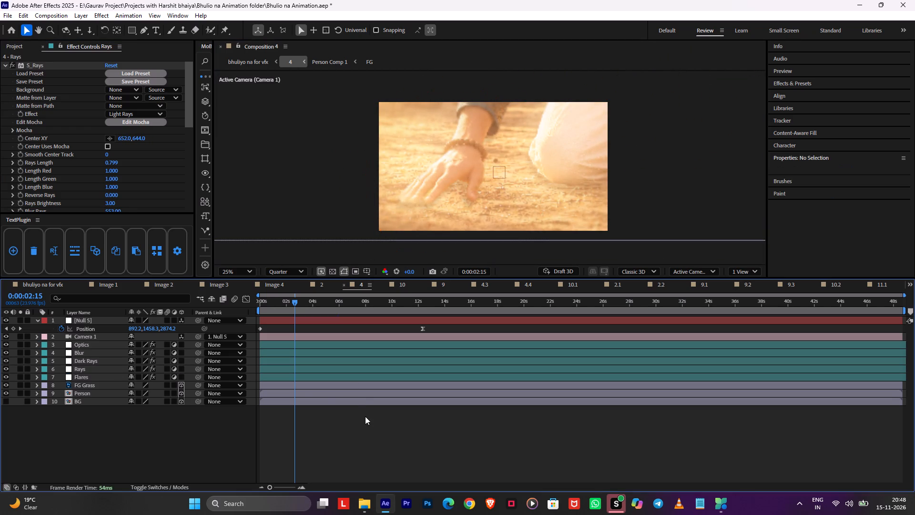
key(ctrl+s)
Reposition the Flares layer's Optical Flares source to about 3280, -1284 and its center to about 564, 668, and save the project.
click(312, 367)
click(306, 375)
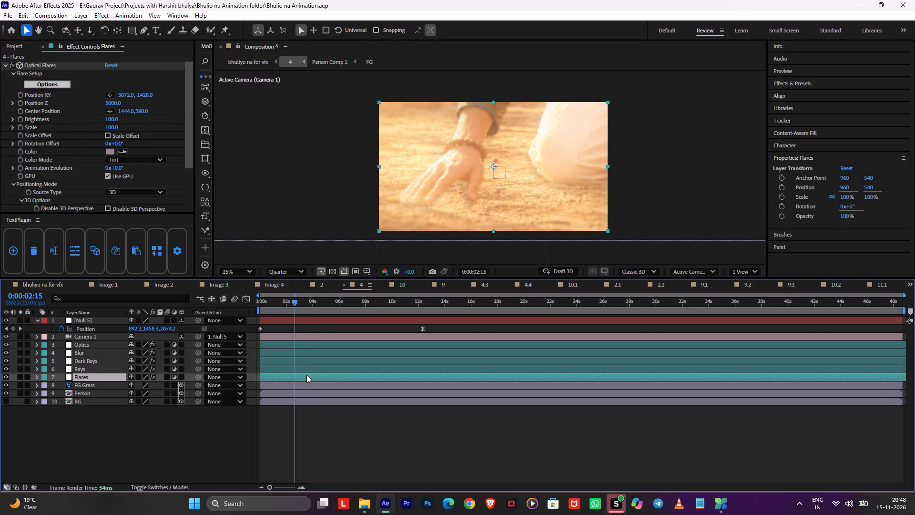
click(33, 65)
scroll(553, 130, down, 2)
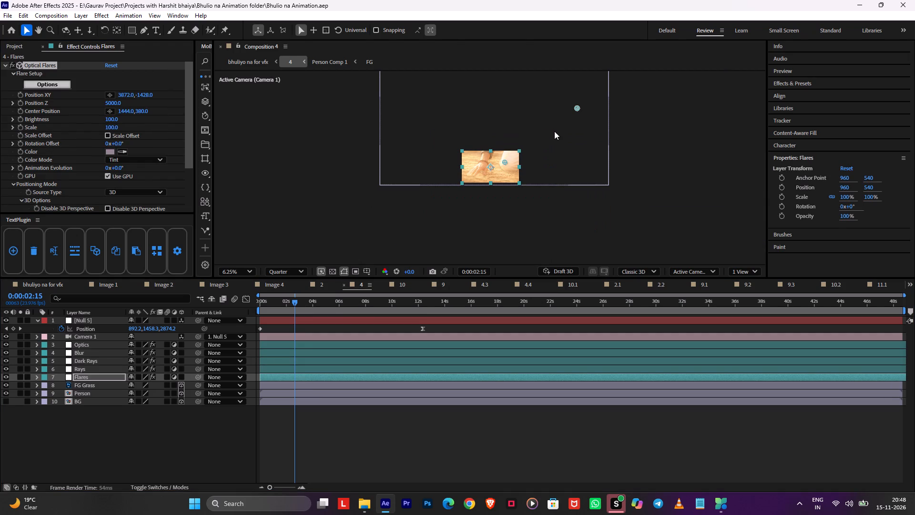
drag(577, 107, 559, 111)
scroll(518, 154, up, 1)
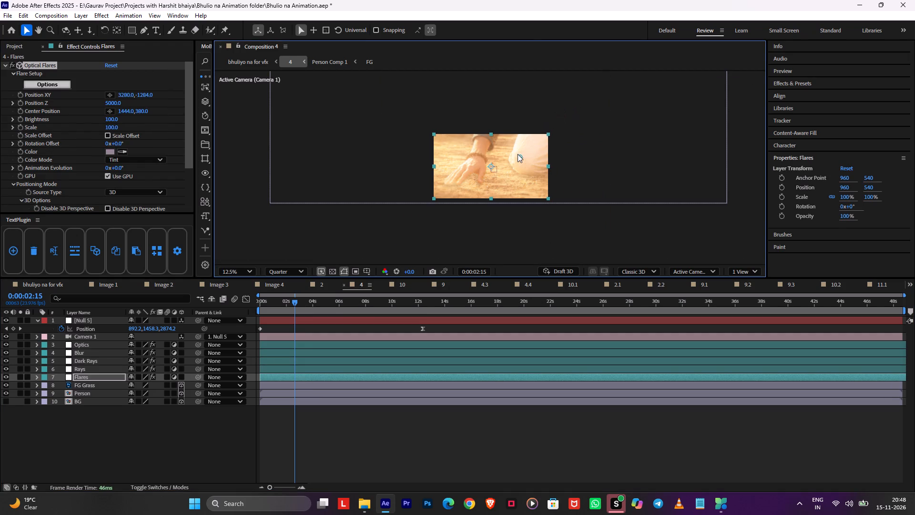
drag(520, 156, 468, 173)
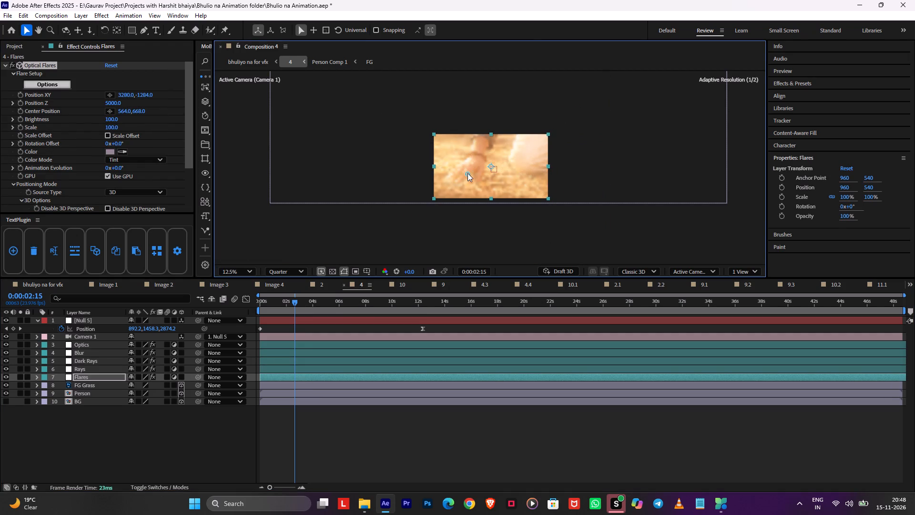
scroll(493, 177, up, 1)
key(ctrl+s)
Return to bhuliyo na for vfx, set the preview resolution to Full and inspect the hand in shot 4 up close.
key(Tab)
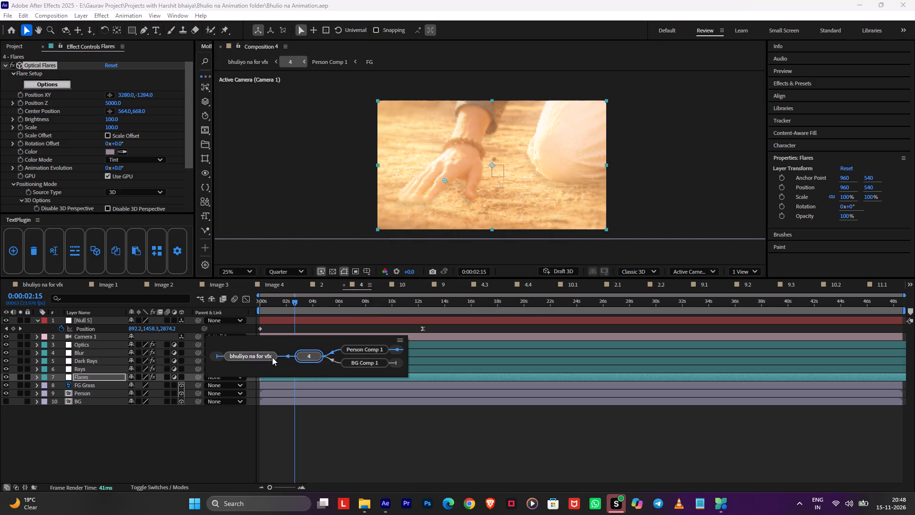
click(262, 358)
click(290, 275)
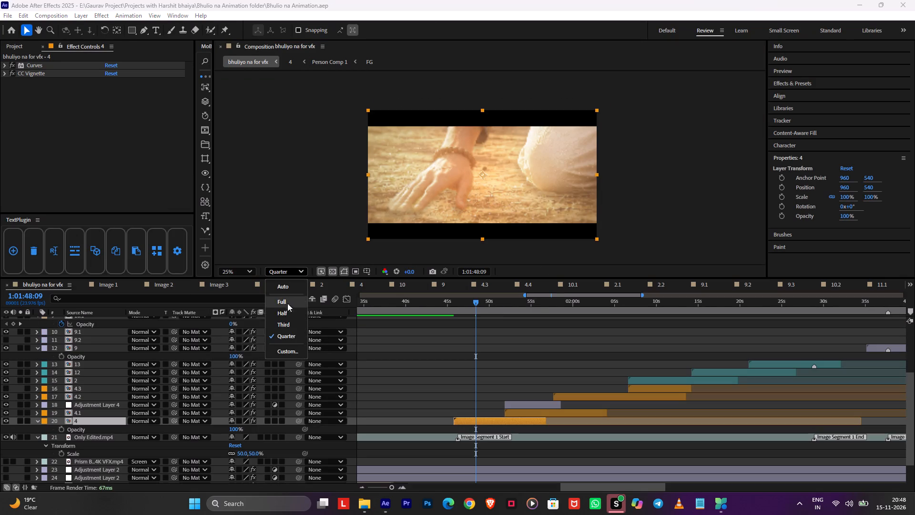
click(286, 306)
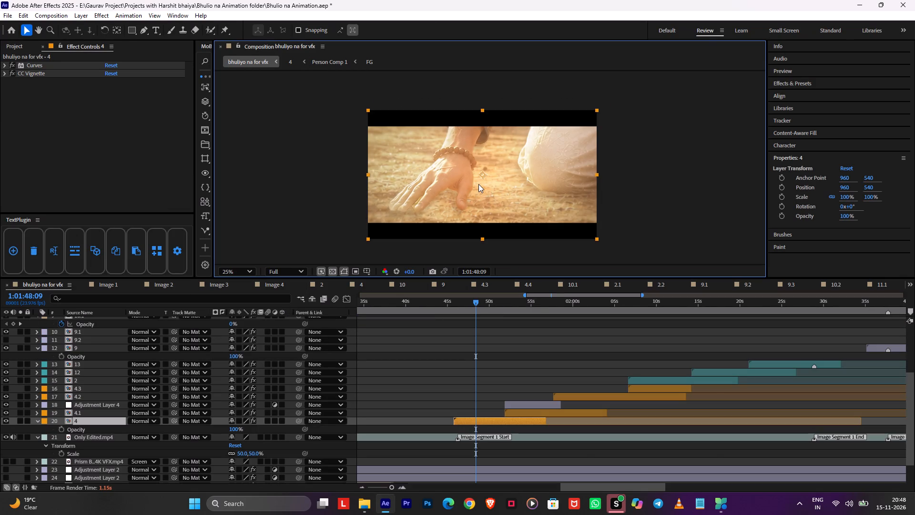
scroll(478, 184, up, 1)
scroll(478, 184, down, 1)
scroll(421, 226, up, 1)
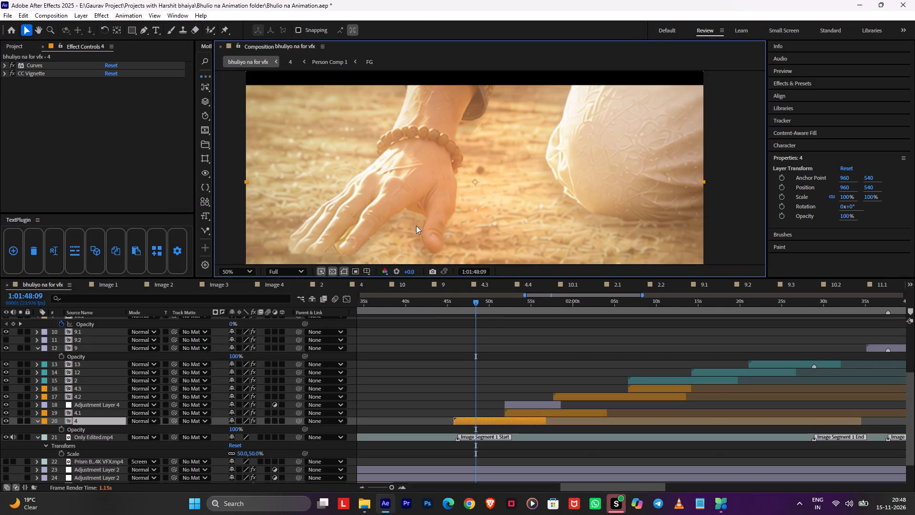
middle_drag(416, 226, 447, 200)
Reopen composition 4, reveal the FG Grass layer's source file in File Explorer and open 4.psd in Photoshop.
double_click(460, 423)
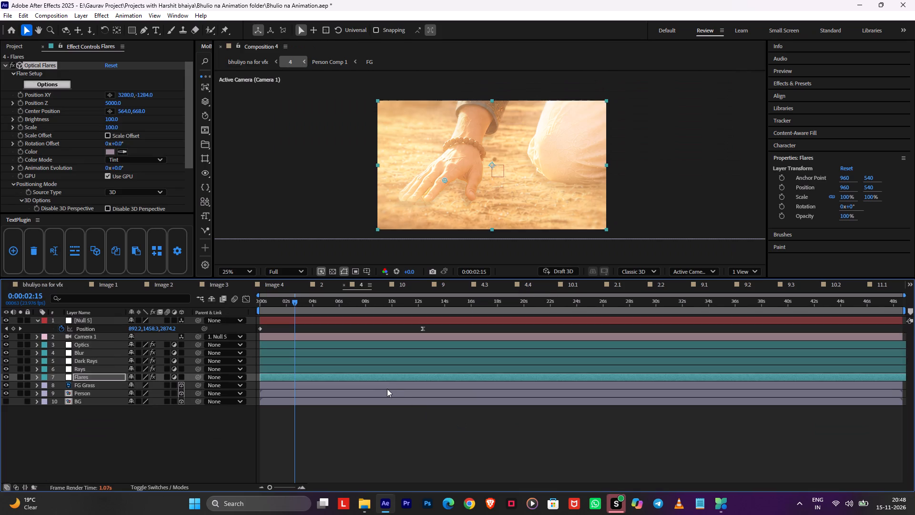
click(381, 381)
click(371, 386)
right_click(371, 386)
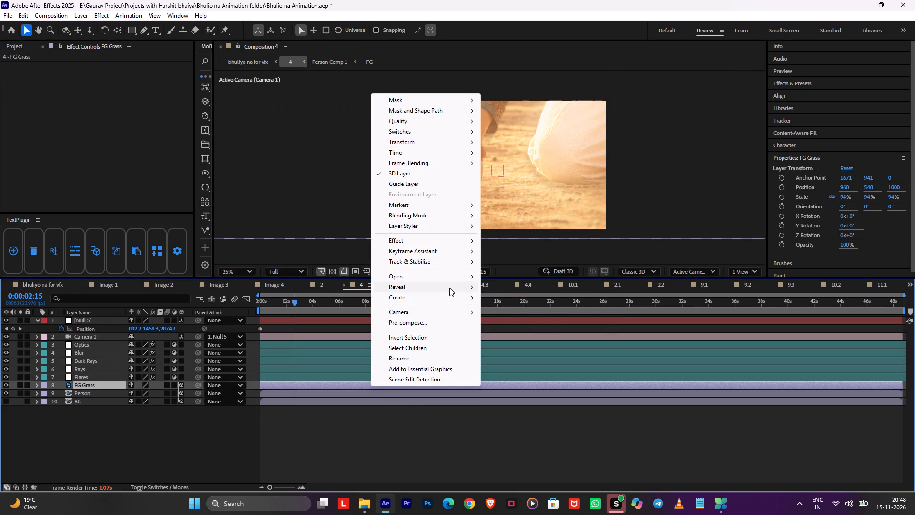
click(522, 286)
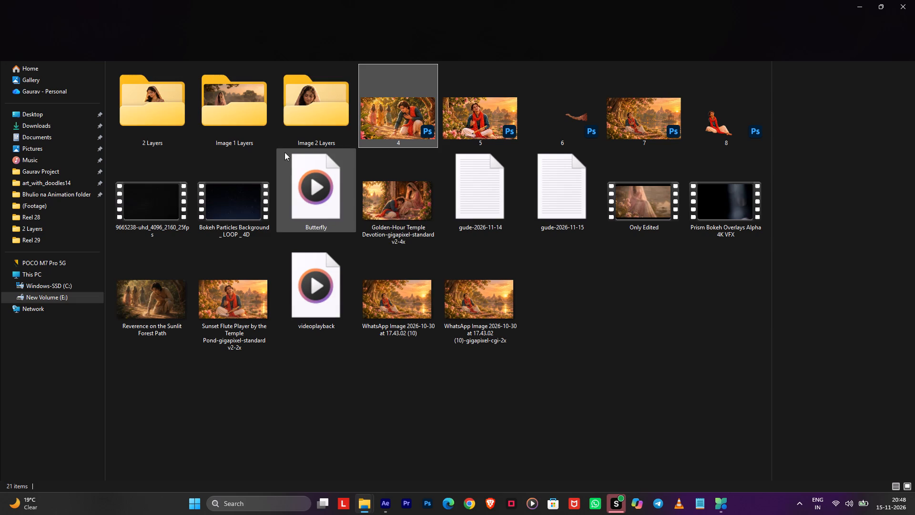
double_click(416, 114)
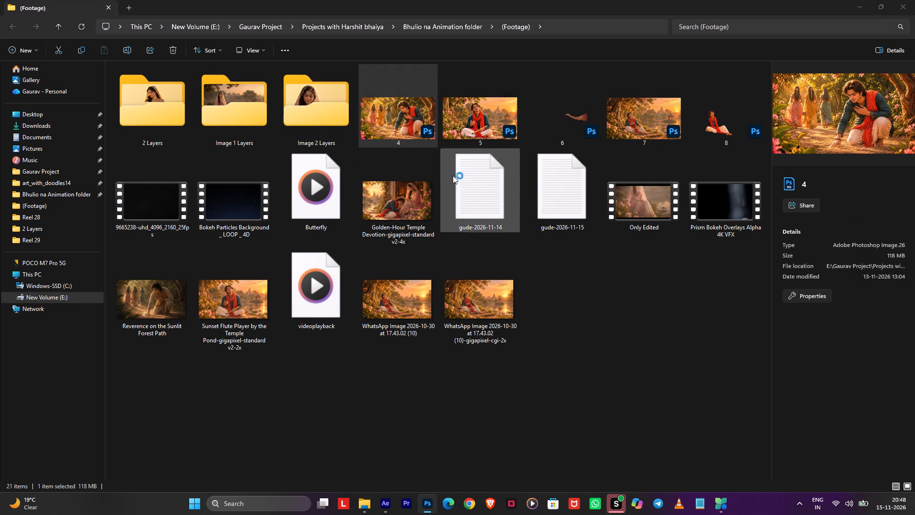
Switch back to After Effects and examine the hand and the surrounding ground in composition 4 up close.
click(385, 495)
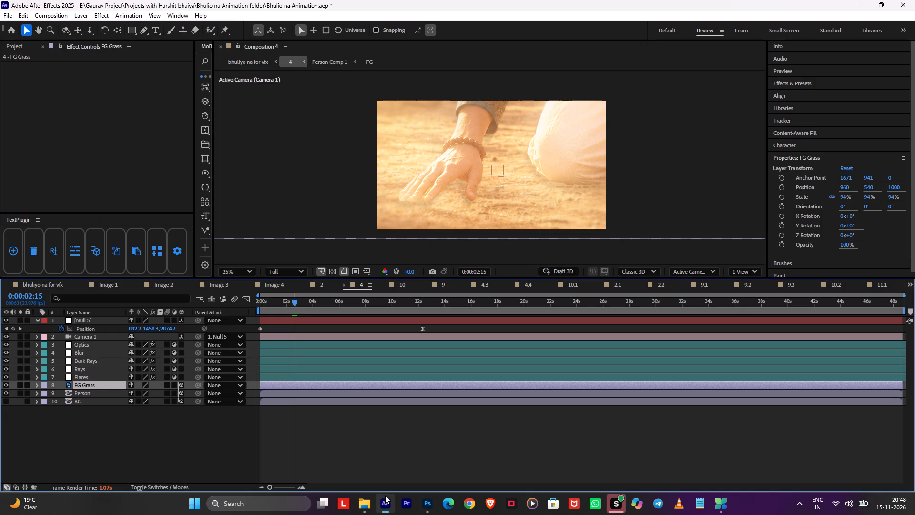
scroll(441, 230, up, 1)
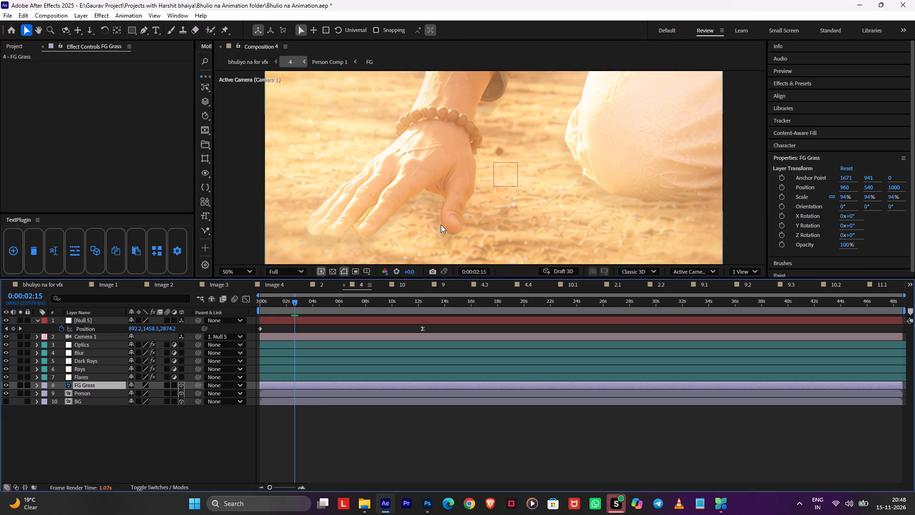
middle_drag(441, 224, 480, 191)
Switch to Photoshop and hide every layer of 4.psd except the top Golden Foliage layer.
click(426, 497)
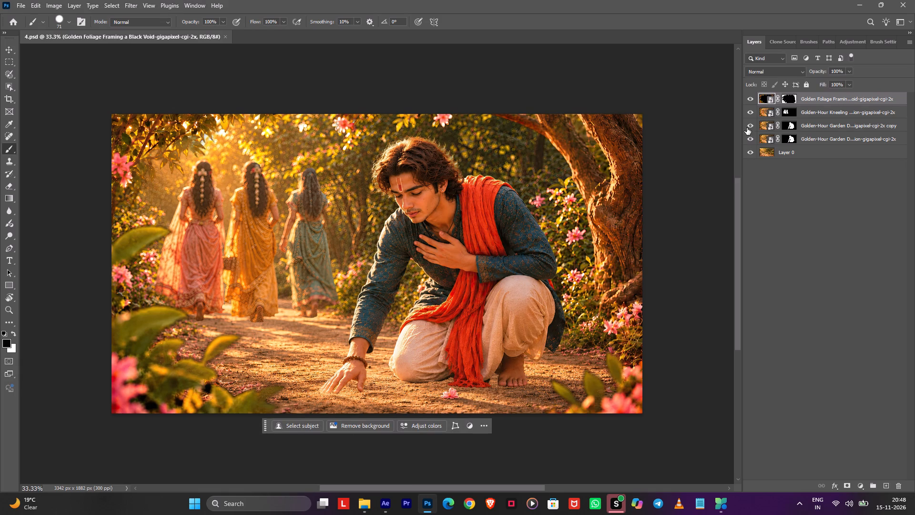
drag(749, 110, 750, 165)
drag(750, 130, 750, 150)
click(753, 136)
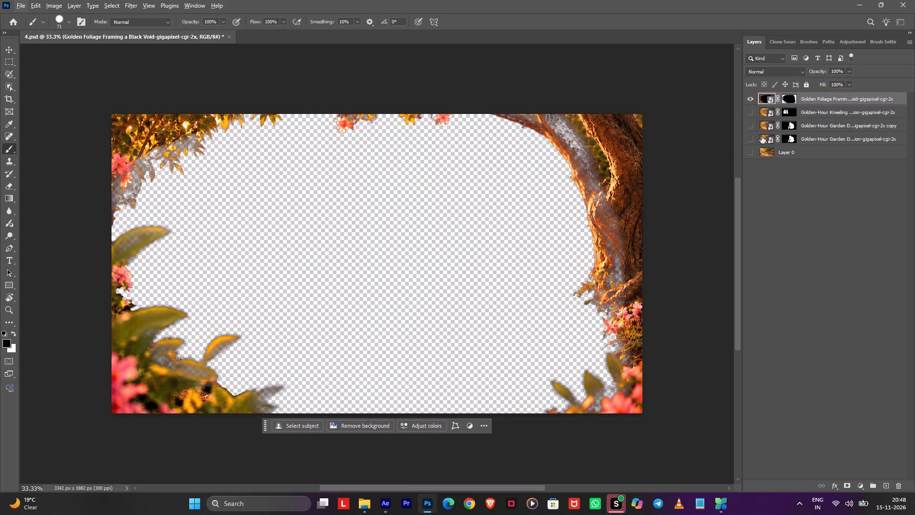
Paint white on the Golden Foliage layer's mask over the tree trunk with a 233-pixel brush to fill its semi-transparent areas.
click(788, 100)
key(b)
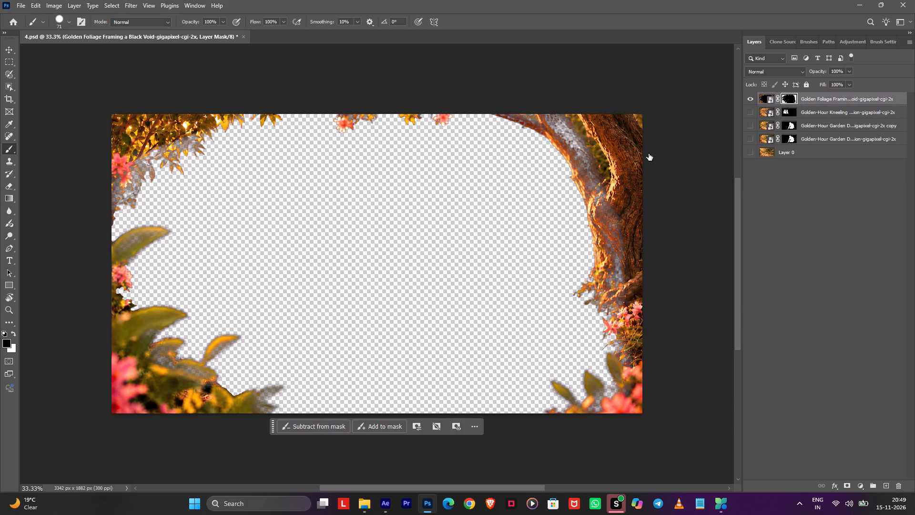
alt+right_drag(546, 120, 559, 113)
key(x)
drag(510, 95, 589, 142)
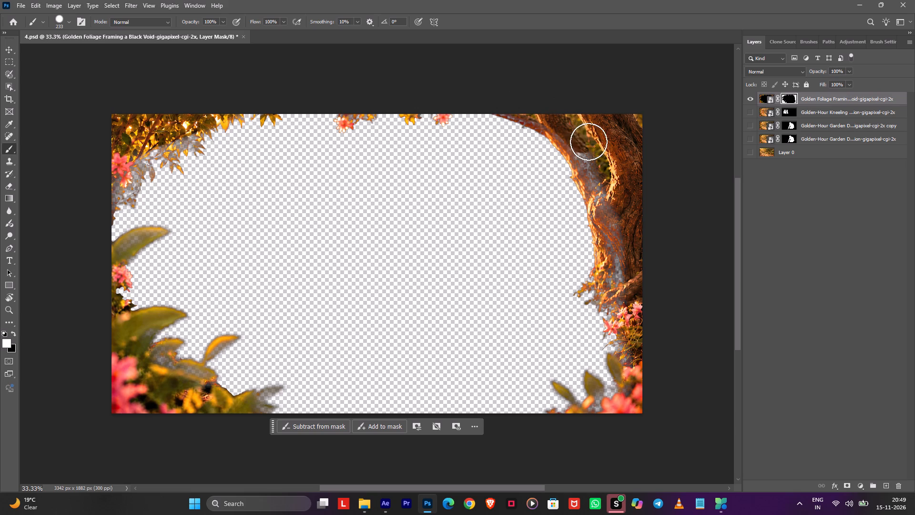
drag(589, 142, 634, 319)
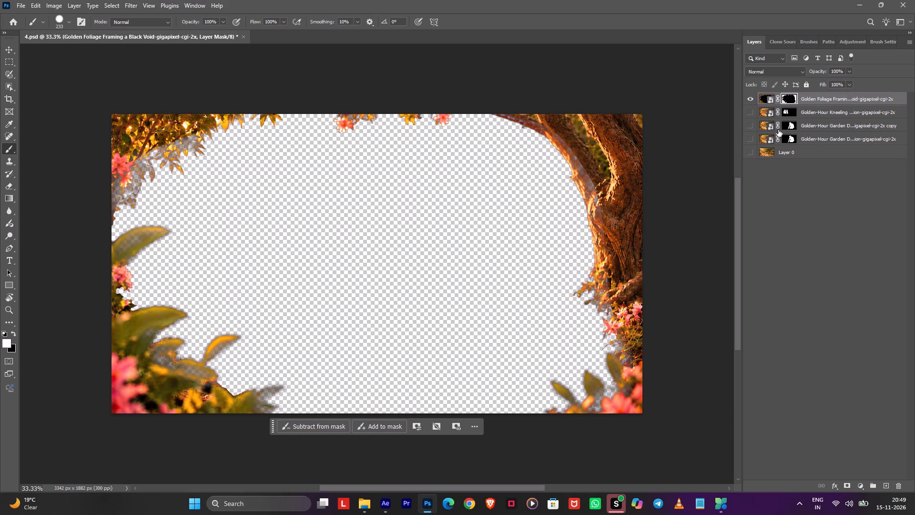
Load the foliage mask as a selection, paint white inside it along the trunk, plants and upper edge, and deselect.
ctrl+click(791, 98)
drag(549, 111, 616, 281)
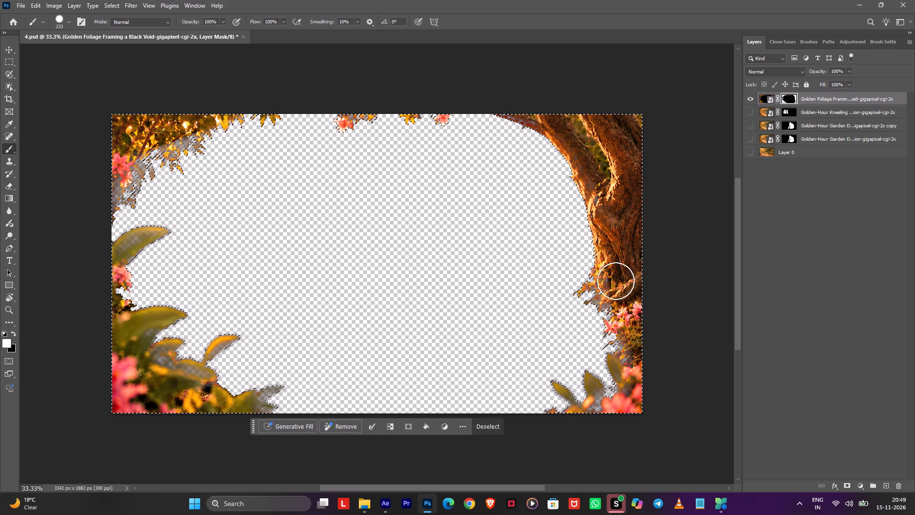
drag(616, 281, 549, 418)
drag(209, 386, 124, 327)
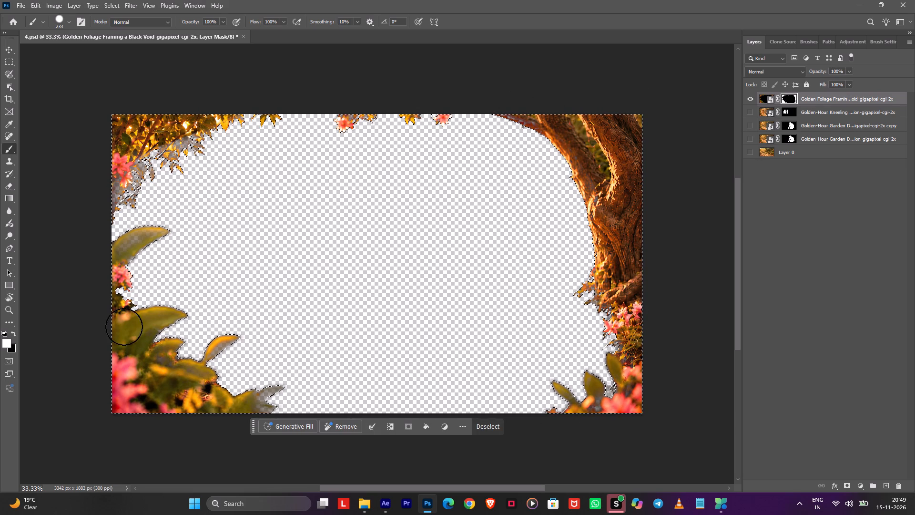
drag(124, 327, 128, 323)
drag(123, 206, 482, 101)
drag(481, 102, 672, 113)
click(484, 426)
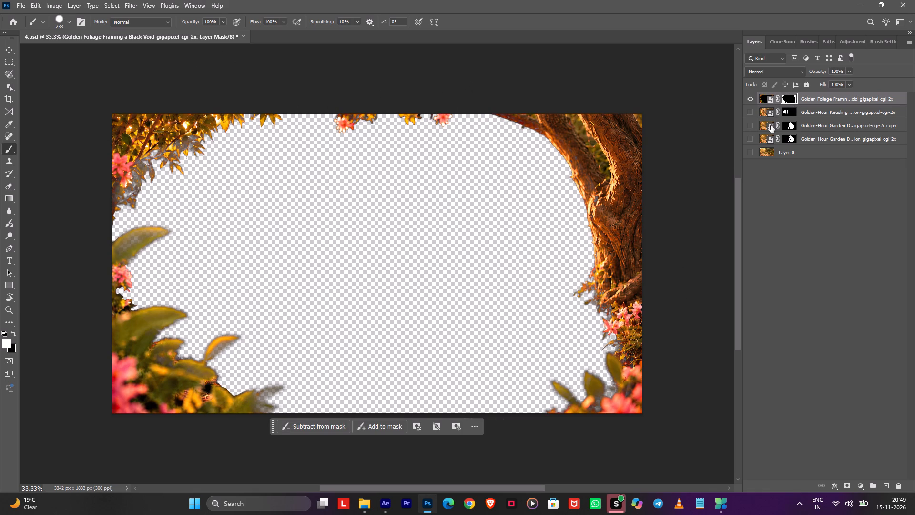
Make the Golden-Hour Garden Devotion copy layer visible together with the Golden Foliage layer.
click(756, 124)
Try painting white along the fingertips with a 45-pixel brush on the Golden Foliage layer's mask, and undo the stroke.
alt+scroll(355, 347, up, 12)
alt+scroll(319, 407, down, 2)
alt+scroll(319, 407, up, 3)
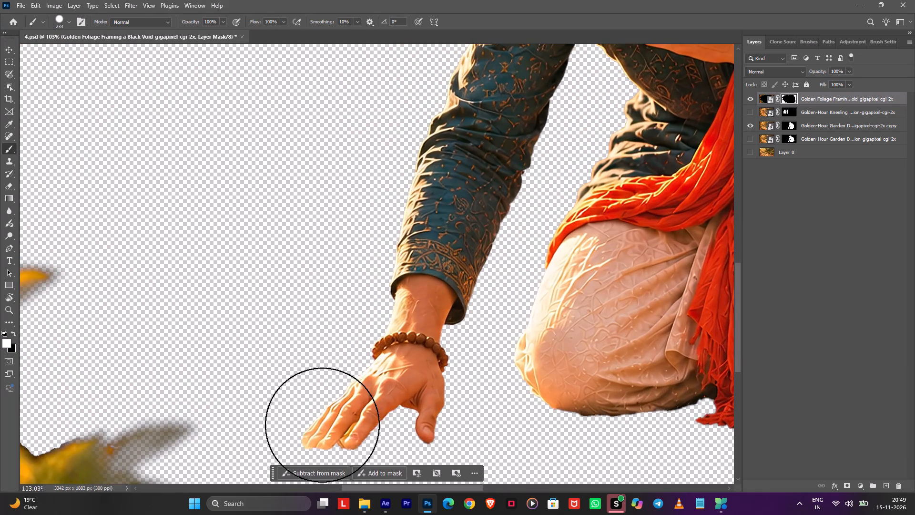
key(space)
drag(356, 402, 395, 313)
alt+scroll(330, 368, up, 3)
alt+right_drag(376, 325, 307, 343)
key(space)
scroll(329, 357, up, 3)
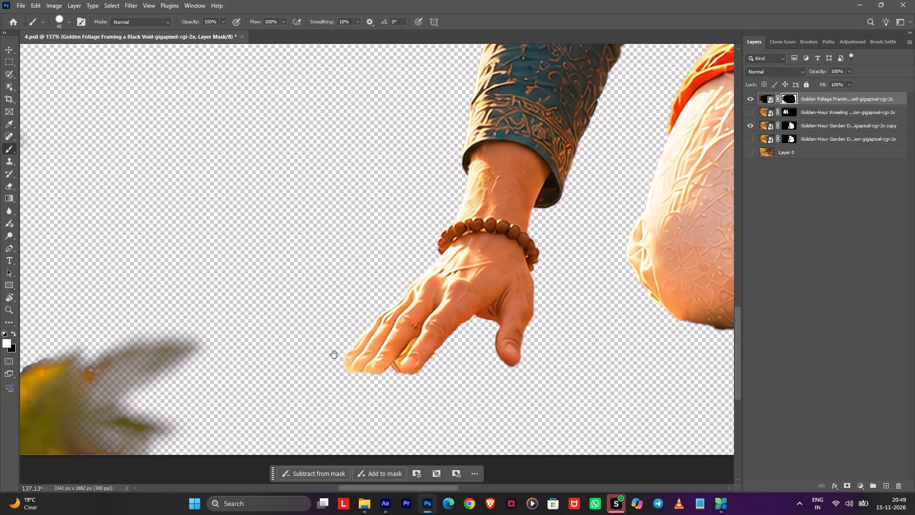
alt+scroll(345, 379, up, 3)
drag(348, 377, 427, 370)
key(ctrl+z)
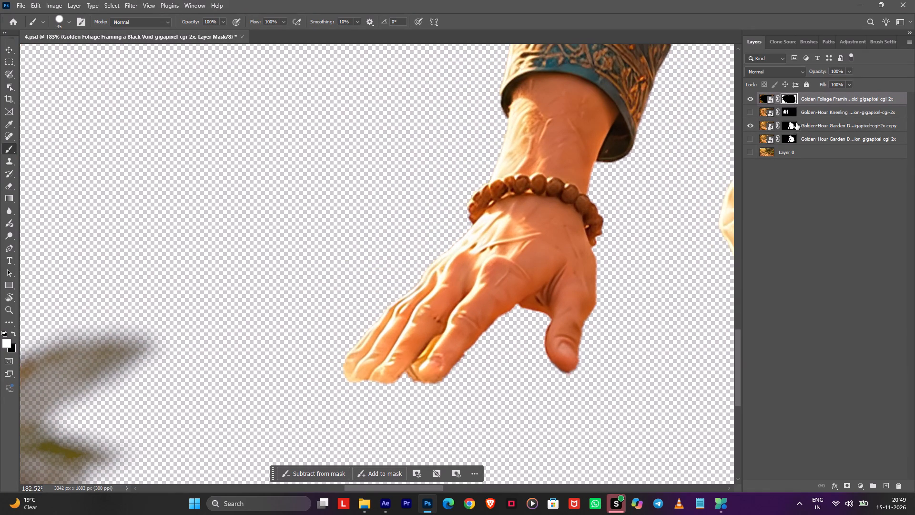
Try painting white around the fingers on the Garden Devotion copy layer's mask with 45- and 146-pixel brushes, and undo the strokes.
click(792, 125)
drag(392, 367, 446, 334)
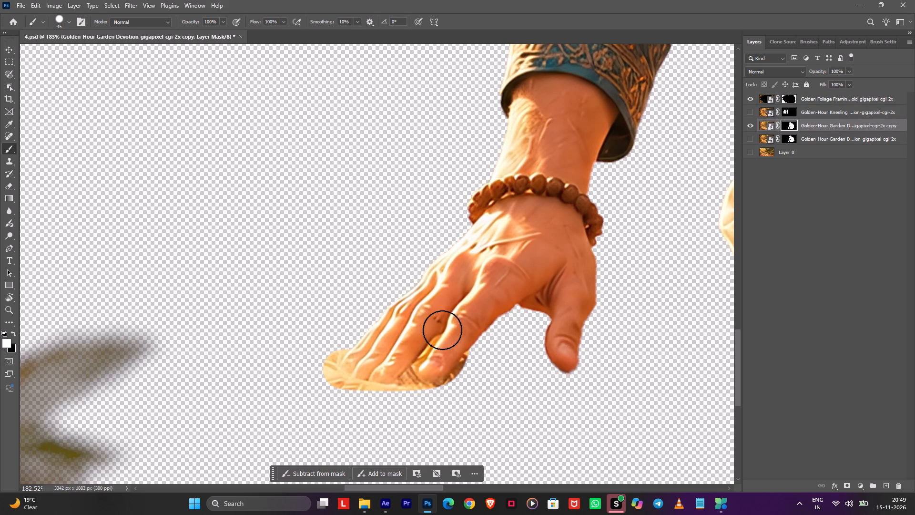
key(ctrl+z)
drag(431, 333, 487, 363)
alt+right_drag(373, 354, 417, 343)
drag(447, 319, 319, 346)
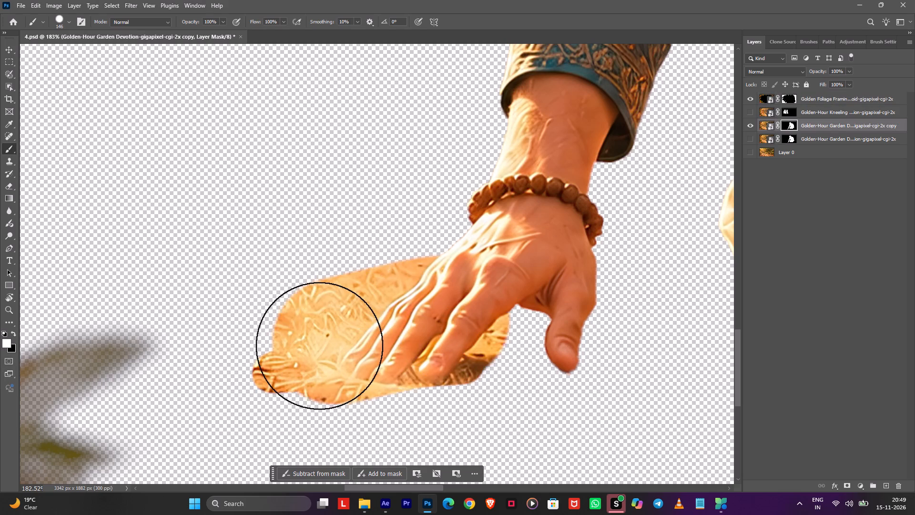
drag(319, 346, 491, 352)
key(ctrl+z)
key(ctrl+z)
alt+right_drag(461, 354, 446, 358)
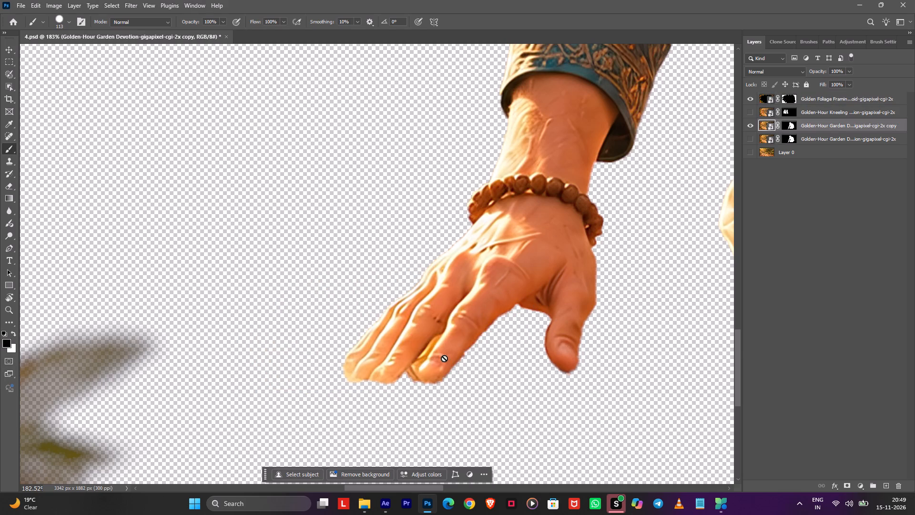
Outline the golden background patch between the fingers with the Object Selection tool's lasso on the Garden Devotion copy layer.
alt+scroll(410, 367, up, 3)
key(shift+w)
click(791, 124)
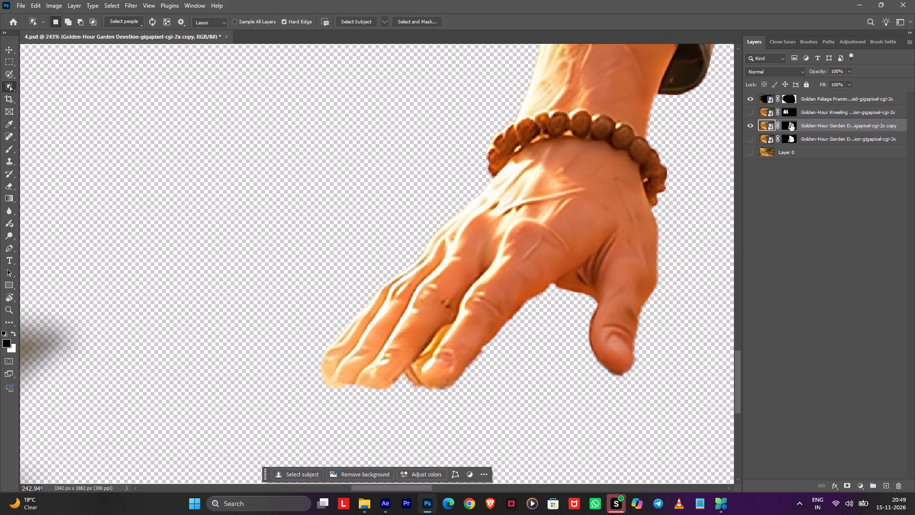
drag(463, 316, 453, 321)
drag(453, 321, 462, 328)
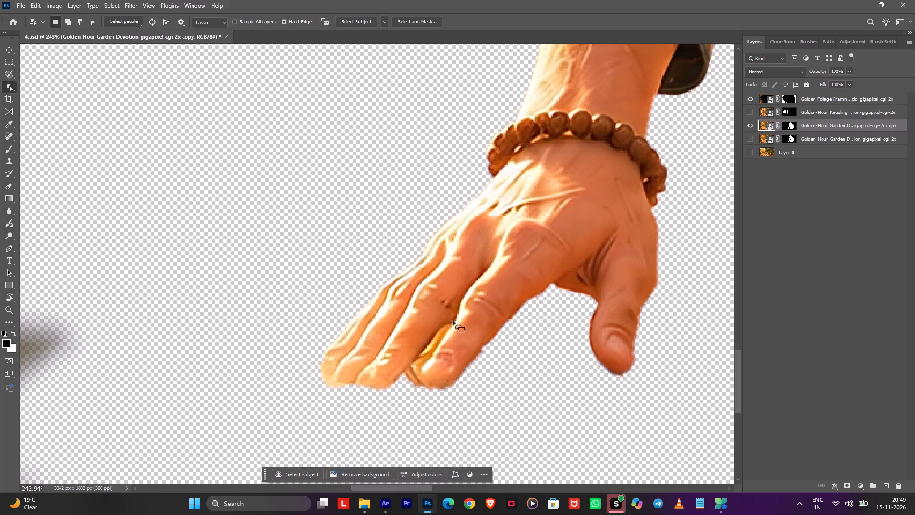